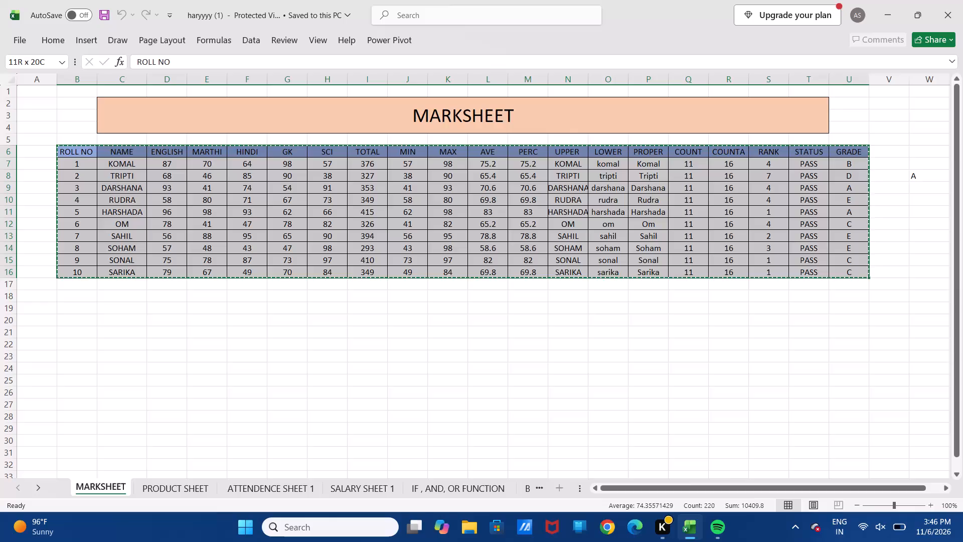
Open the recent workbook ADIII.
left_click(10, 35)
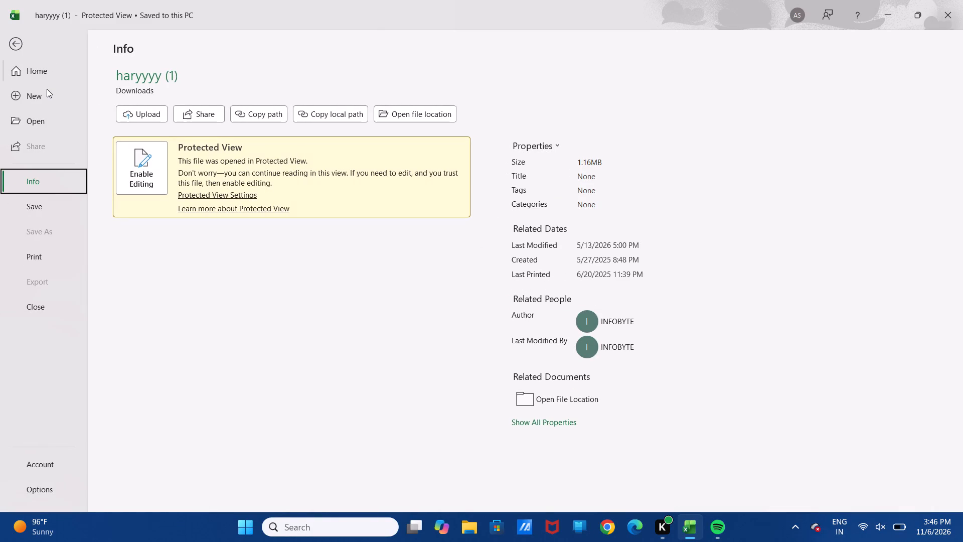
left_click(53, 74)
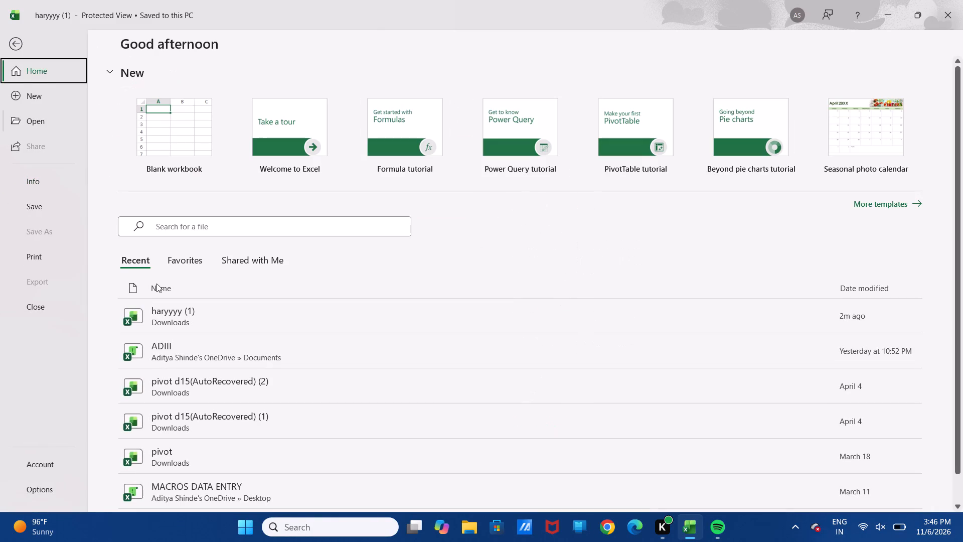
left_click(186, 336)
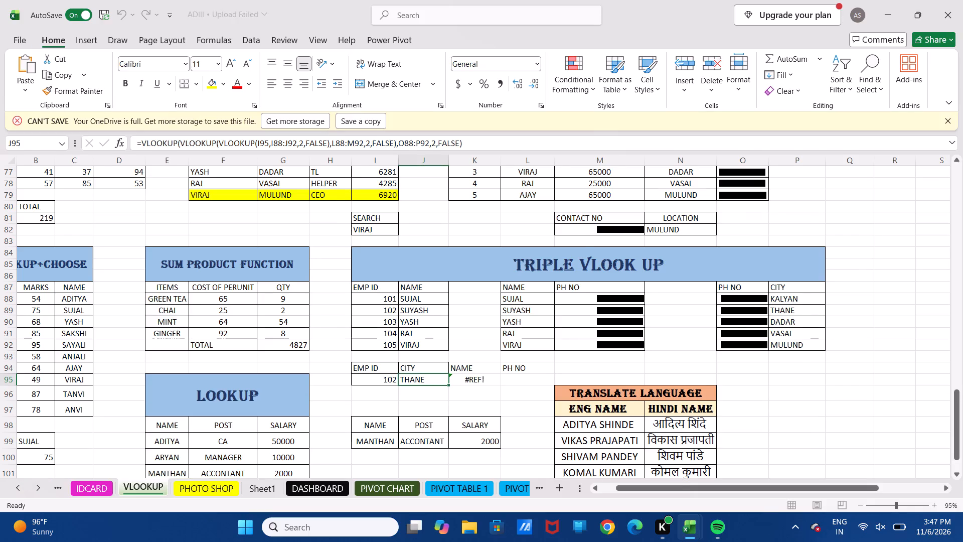
Look through the workbook's sheets, open the SALARY SHEET worksheet and view its whole table.
triple_click(13, 489)
triple_click(13, 489)
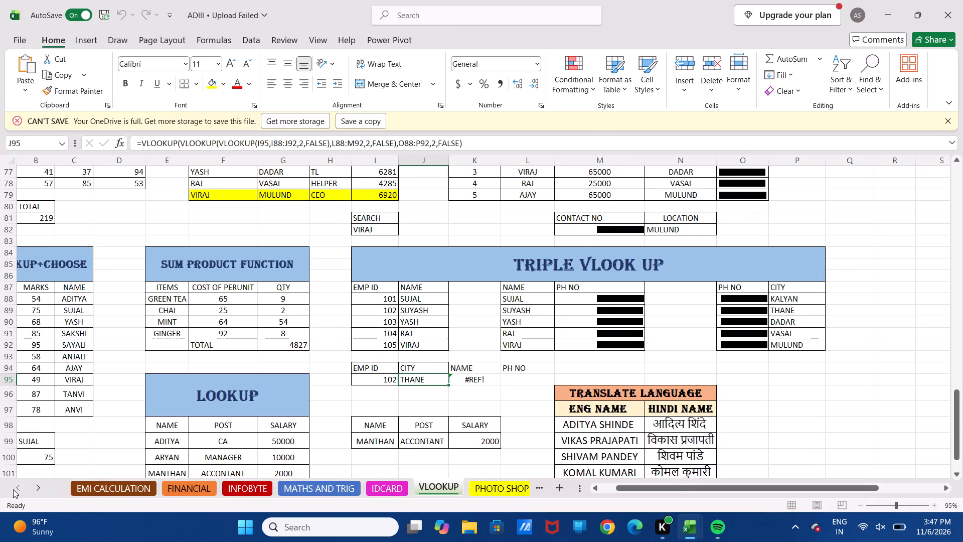
triple_click(13, 489)
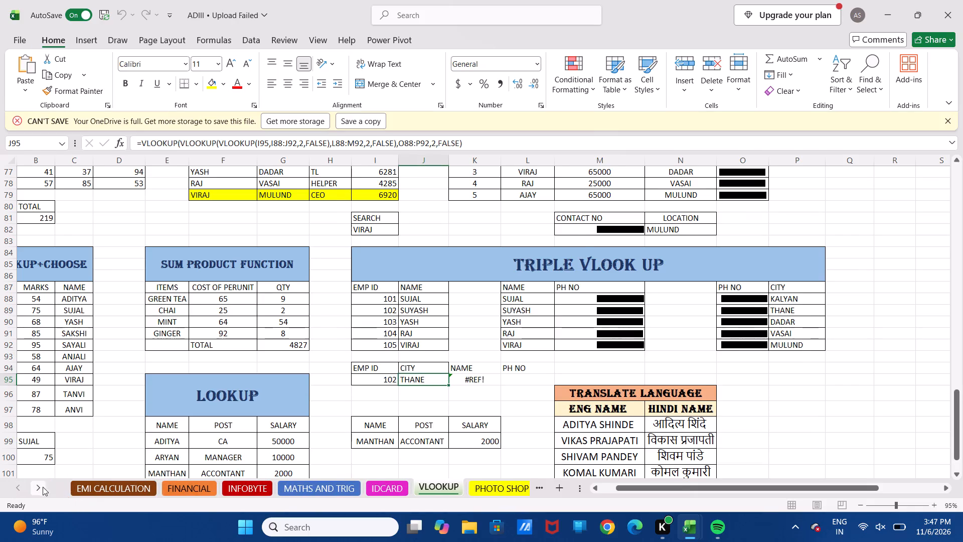
triple_click(37, 486)
triple_click(37, 486)
triple_click(37, 486)
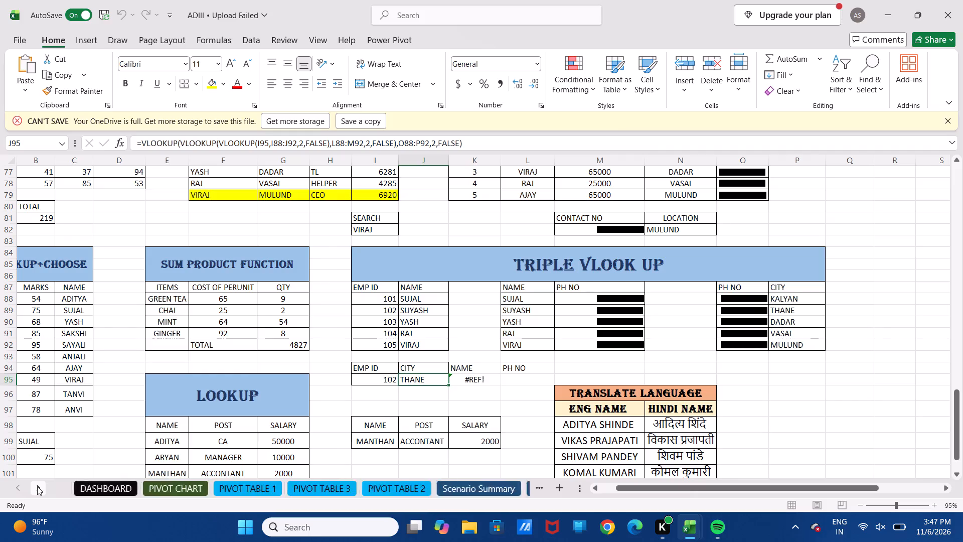
triple_click(37, 486)
triple_click(37, 486)
triple_click(37, 486)
triple_click(37, 486)
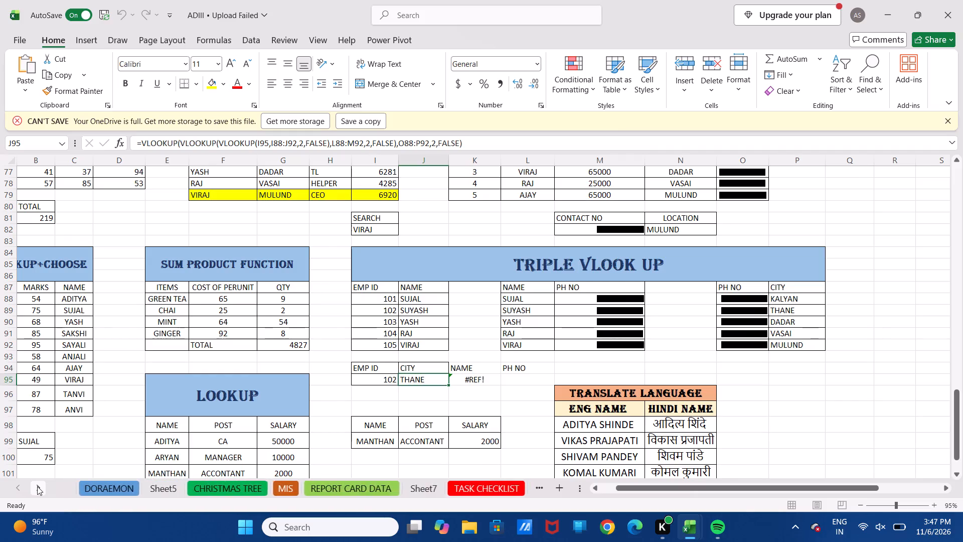
triple_click(37, 486)
double_click(37, 486)
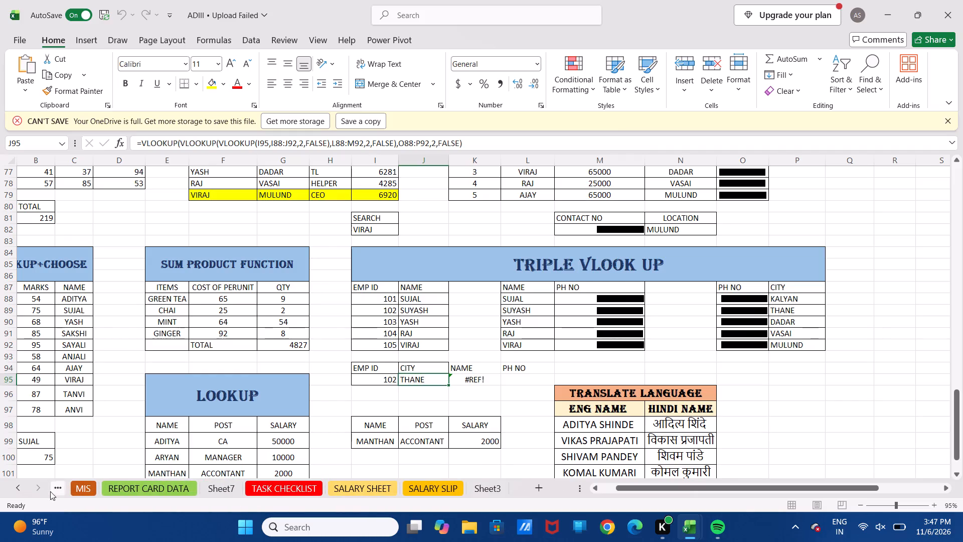
left_click(382, 490)
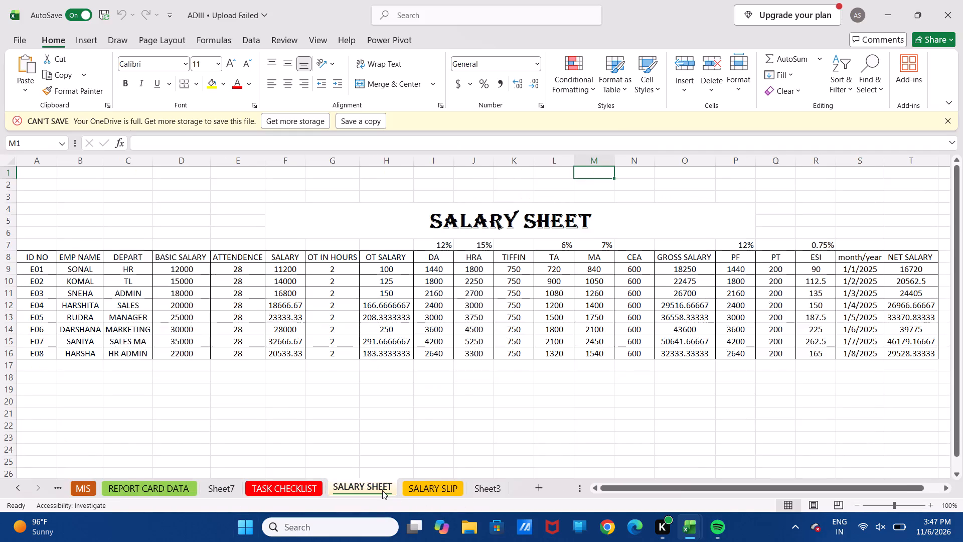
scroll(382, 490, "down", 1, "ctrl")
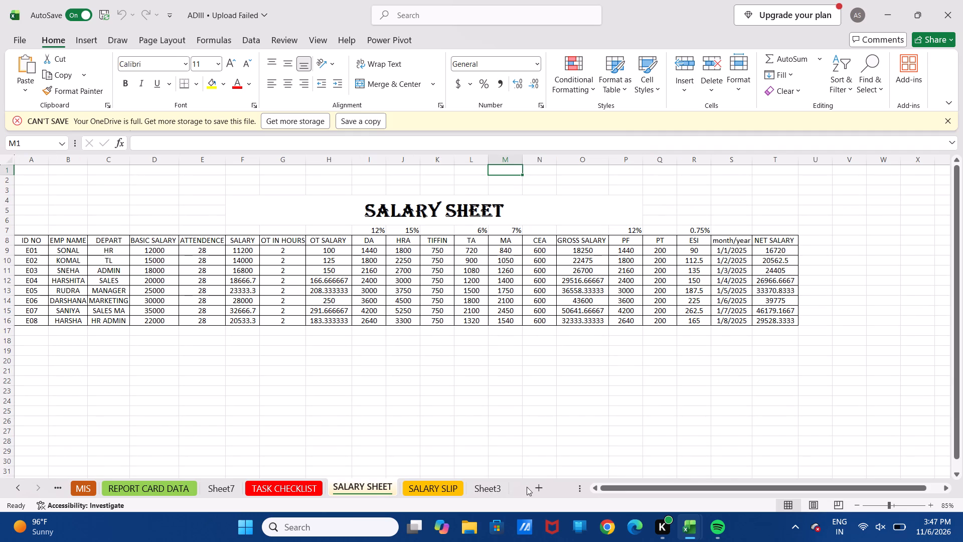
Insert a new blank worksheet after SALARY SHEET.
left_click(533, 486)
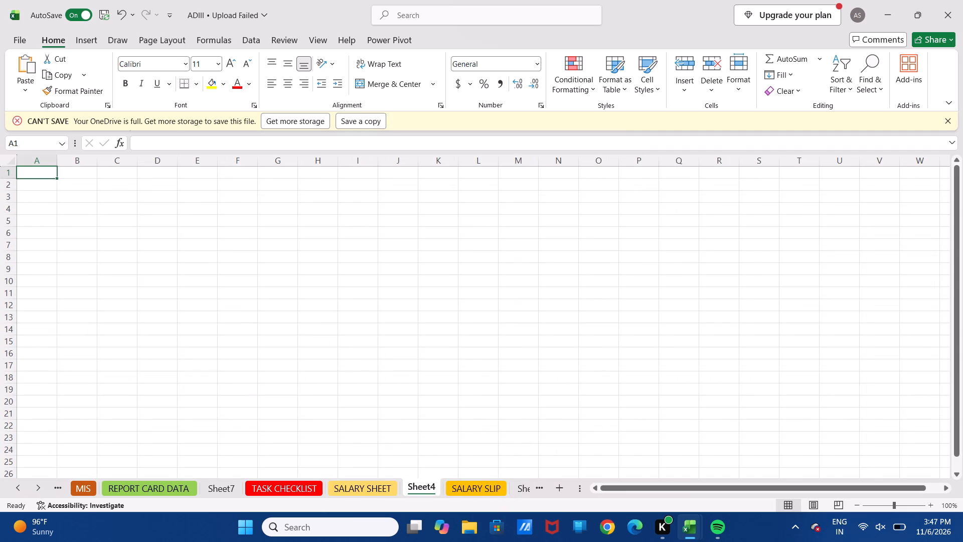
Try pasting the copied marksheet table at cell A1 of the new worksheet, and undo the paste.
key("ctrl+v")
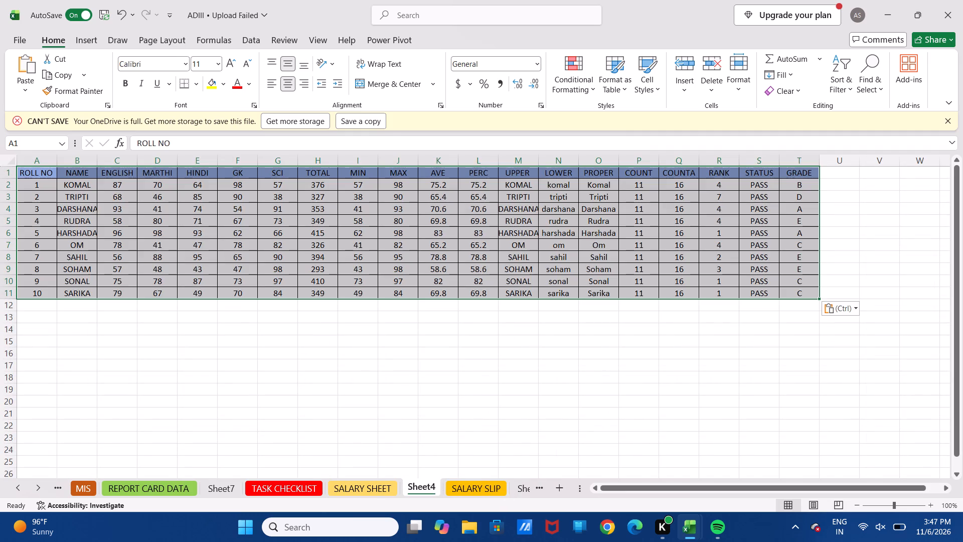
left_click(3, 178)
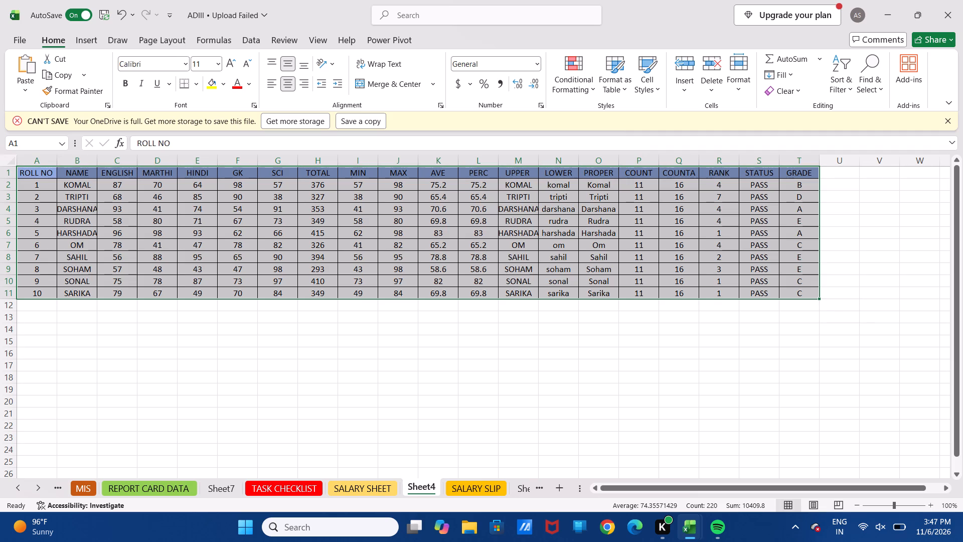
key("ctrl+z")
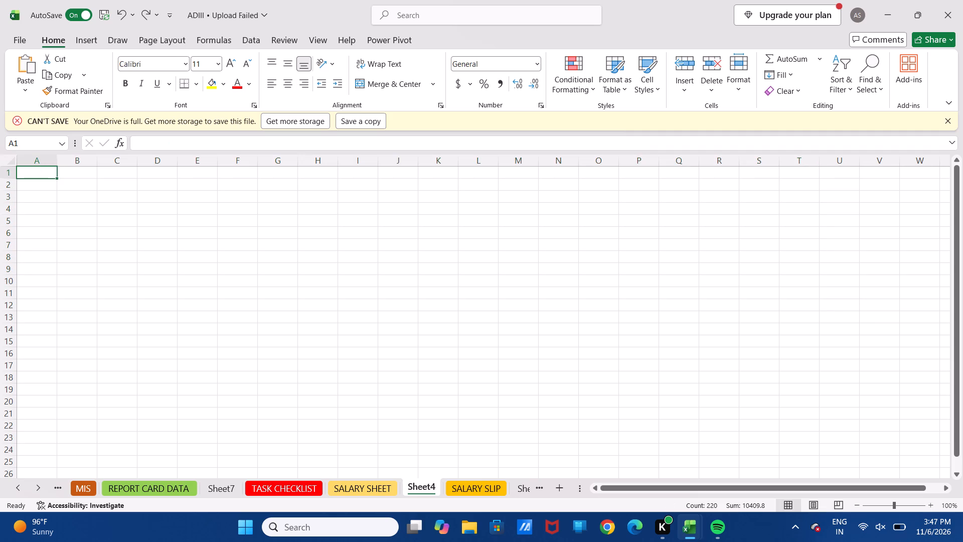
Paste the copied marksheet table into the new worksheet starting at cell C8.
left_click(98, 261)
key("ctrl+v")
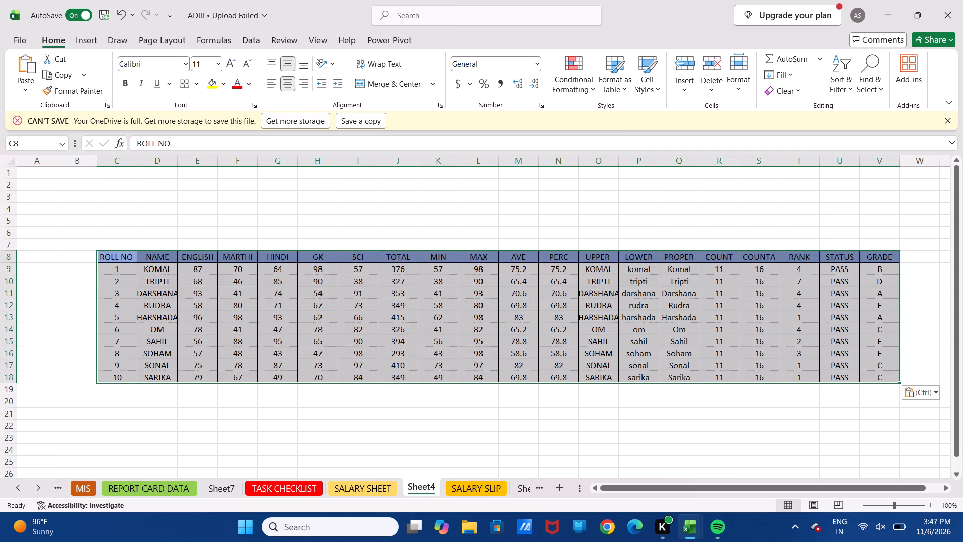
Examine the contents of cells across the pasted marksheet table, from ENGLISH through TOTAL, AVE and UPPER to RANK.
left_click(228, 243)
left_click(196, 266)
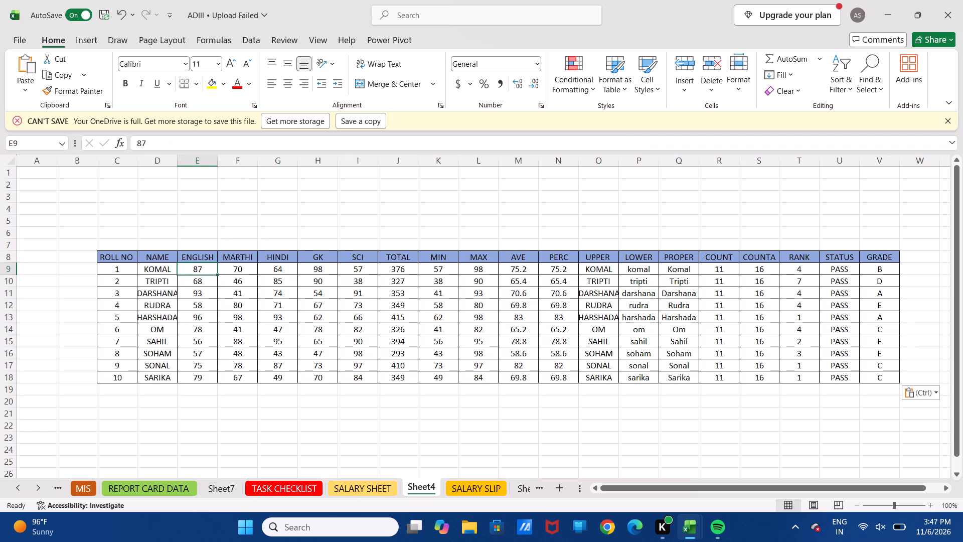
left_click(259, 286)
left_click(401, 297)
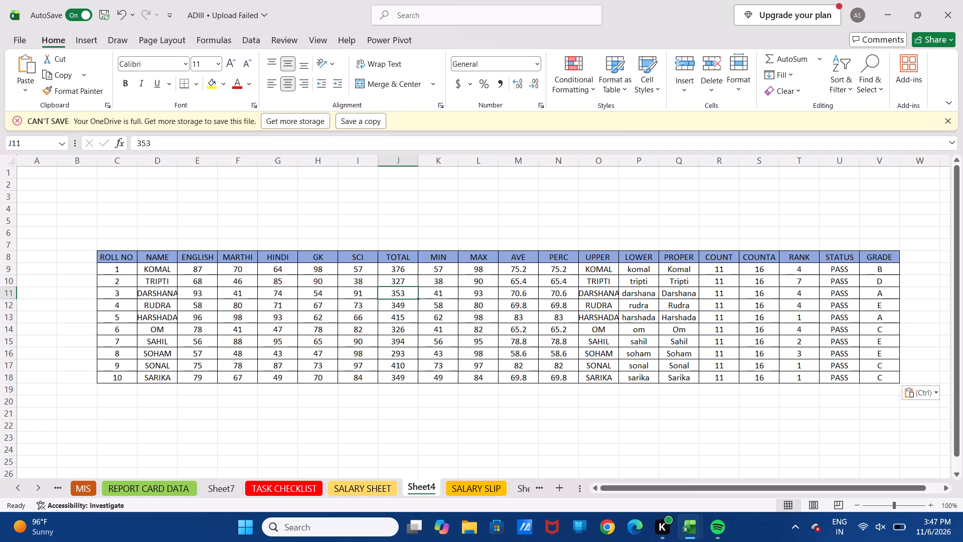
left_click(464, 297)
left_click(513, 295)
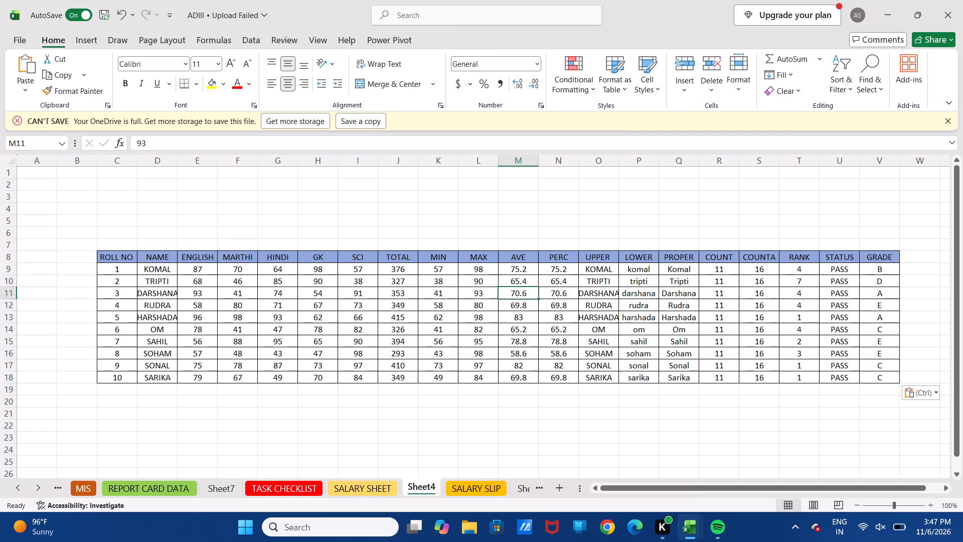
left_click(596, 295)
left_click(649, 296)
left_click(705, 286)
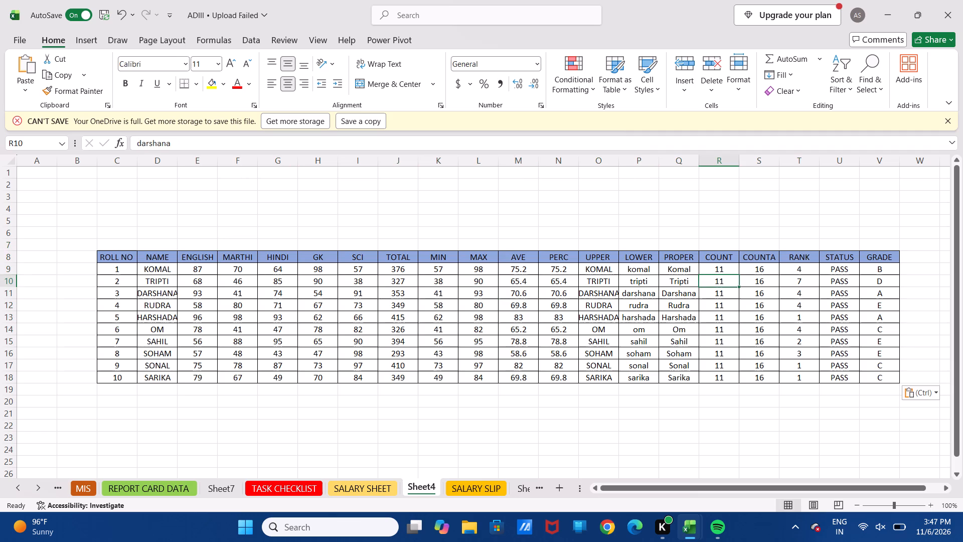
left_click(743, 287)
left_click(792, 295)
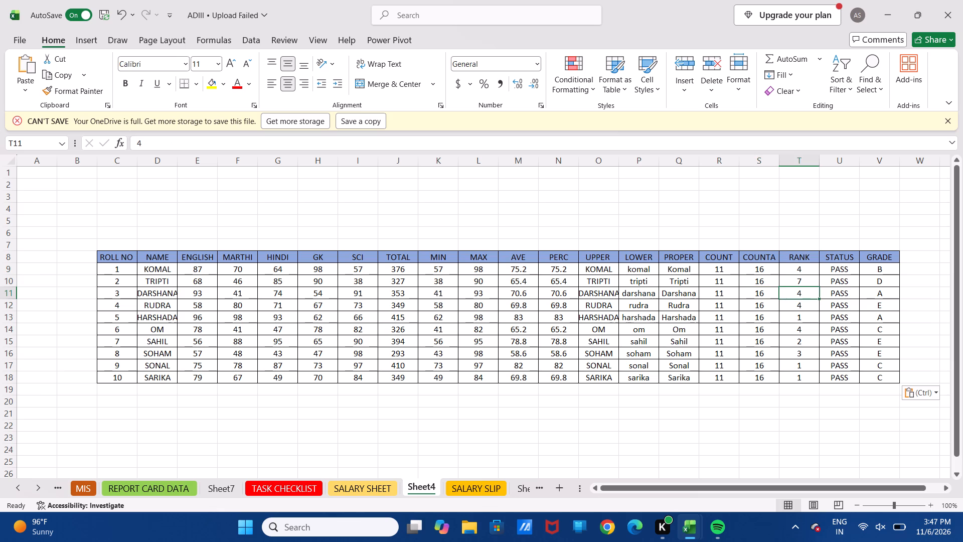
View the SALARY SLIP worksheet, and return to SALARY SHEET to examine its cells and headers from ID NO to ATTENDENCE.
left_click(472, 488)
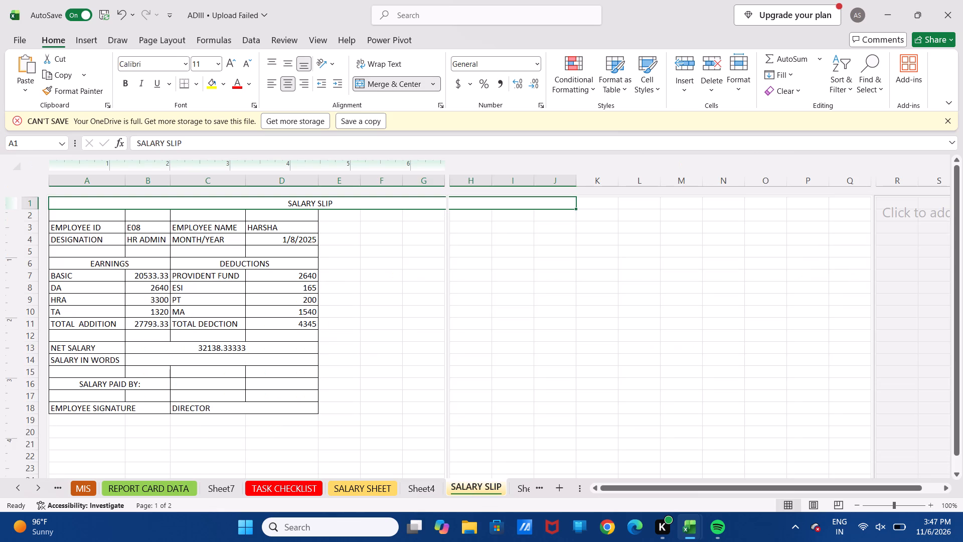
left_click(382, 486)
left_click(382, 486)
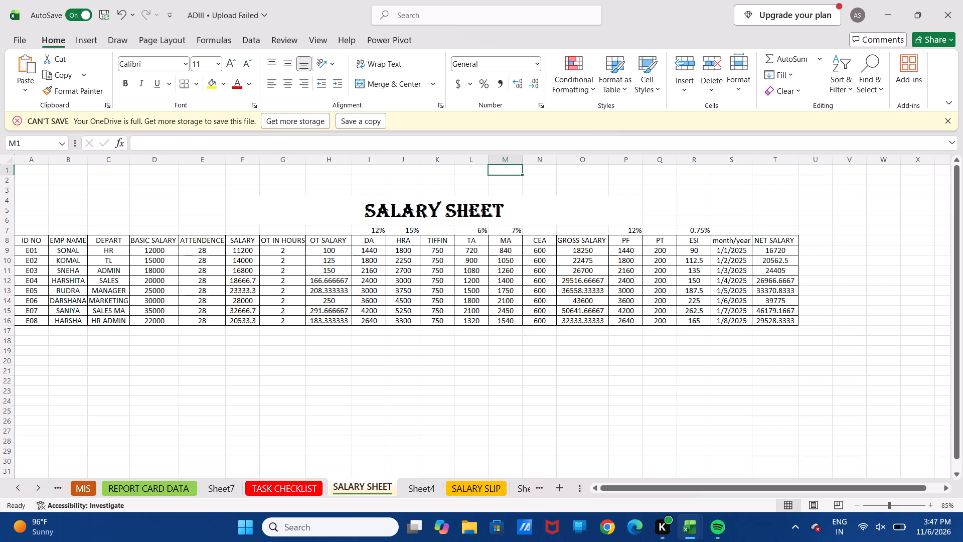
left_click(251, 266)
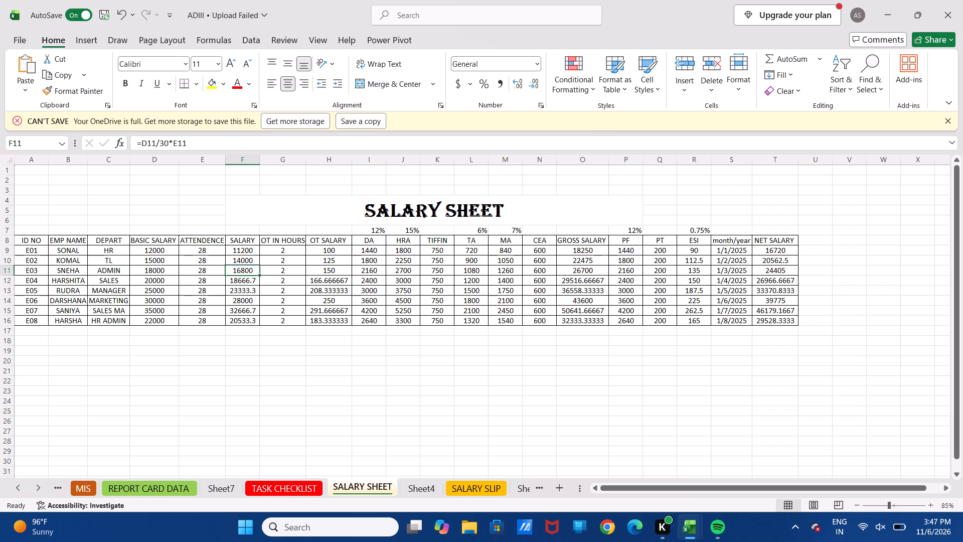
left_click(53, 267)
left_click(35, 241)
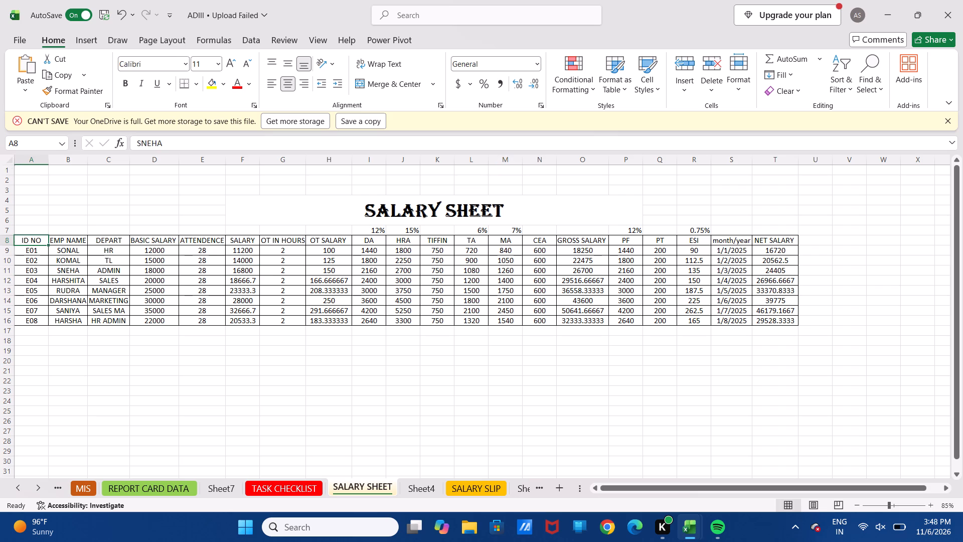
key("shift+Right")
key("shift+Right")
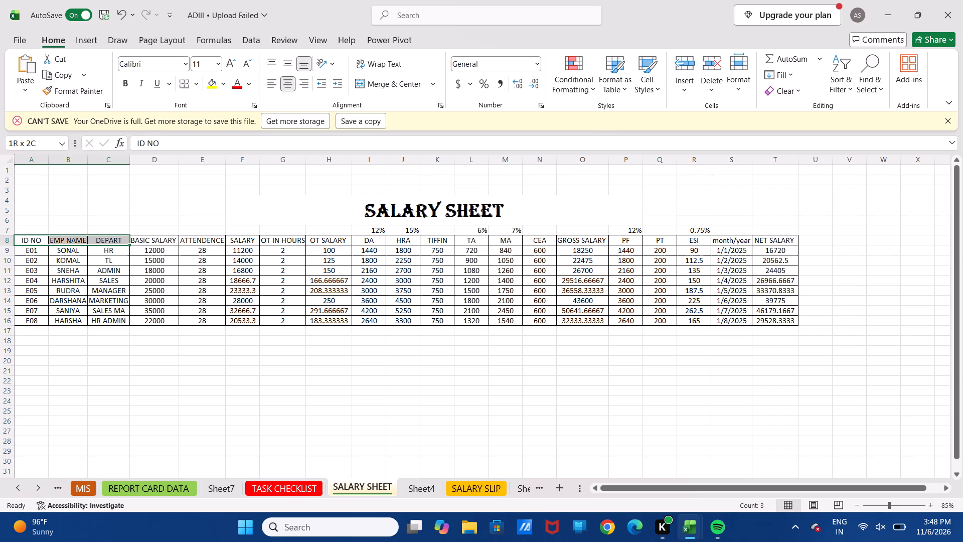
key("shift+Right")
key("shift+Right")
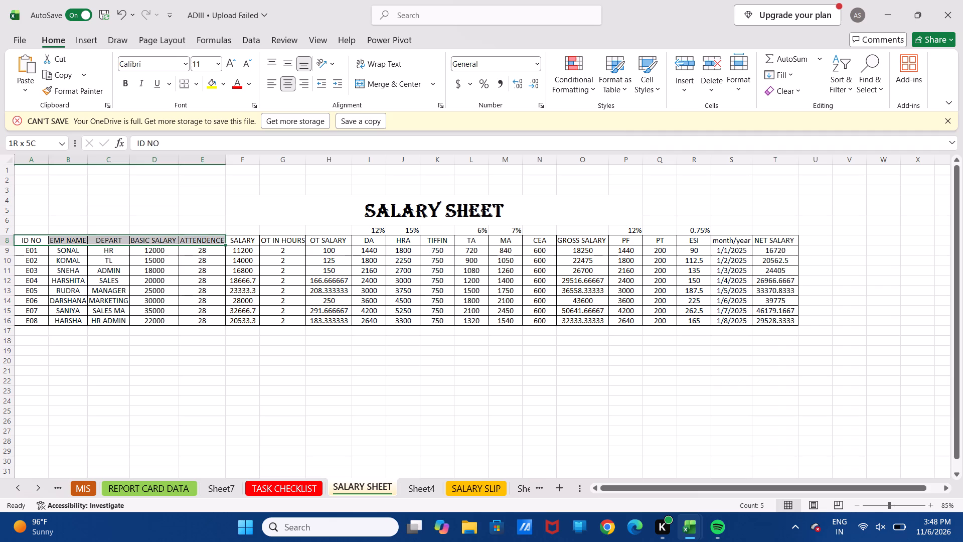
Enter the header ID NO in capitals in cell A18, below the salary table.
left_click(31, 341)
type("id")
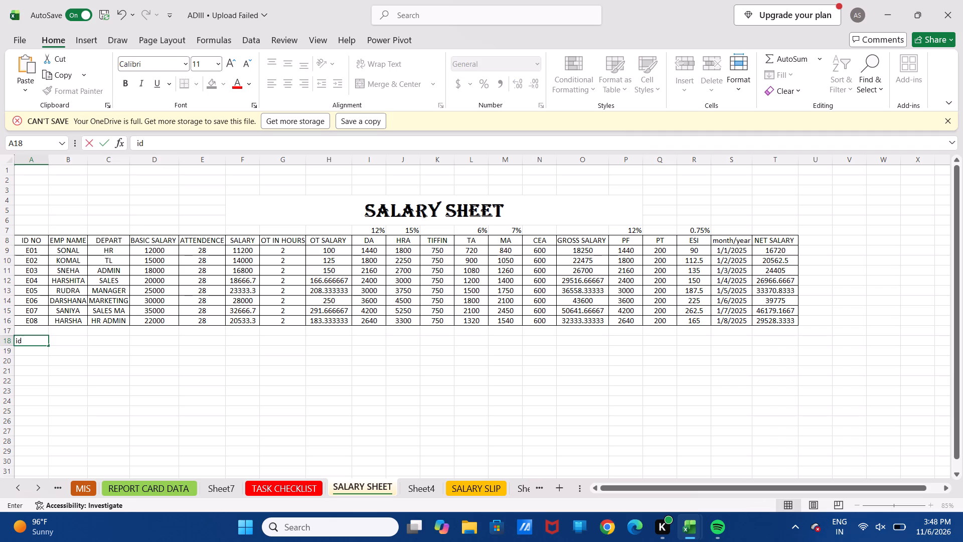
type("no")
key("BackSpace")
key("BackSpace")
key("BackSpace")
key("BackSpace")
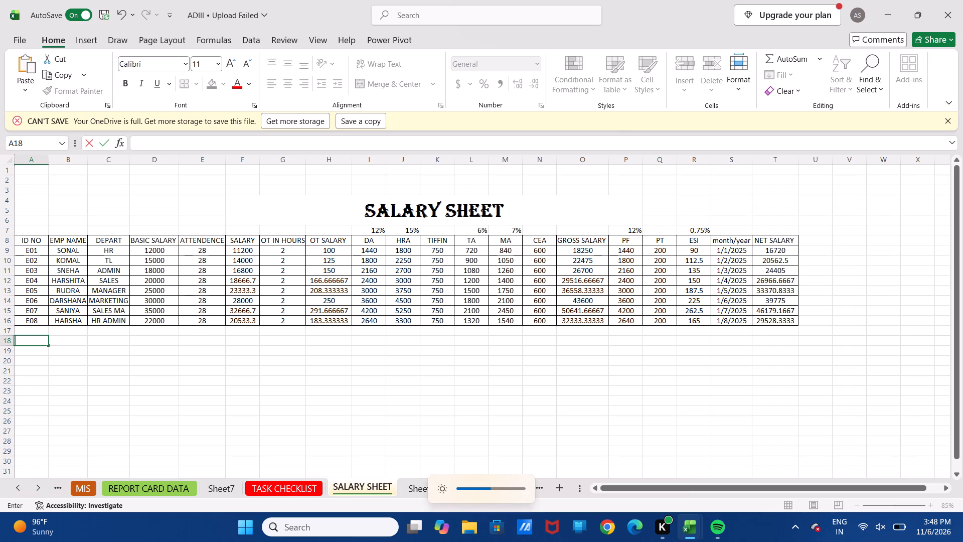
type("ID")
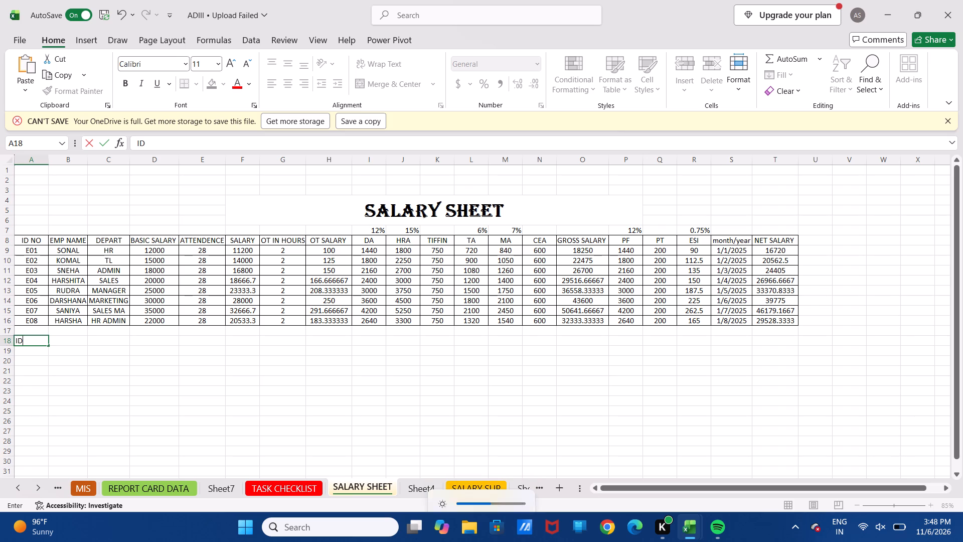
key("space")
type("NO")
key("Right")
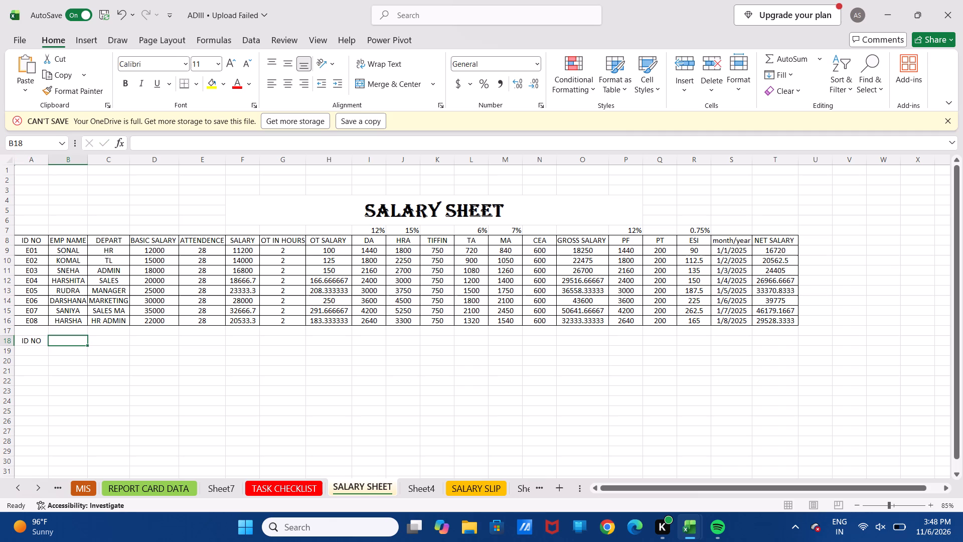
Enter the header EMP NAME in cell B18.
type("EMP")
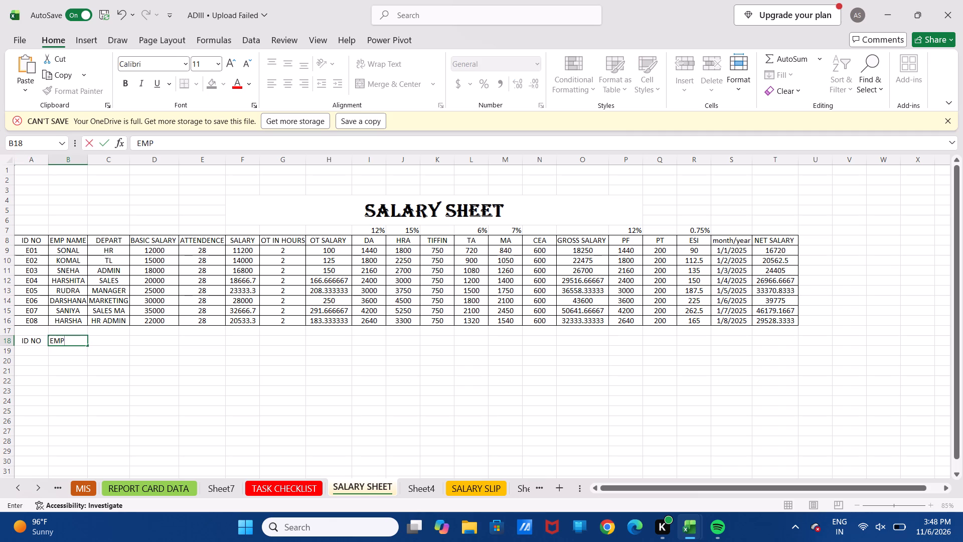
key("space")
type("NAM")
key("w")
key("BackSpace")
key("e")
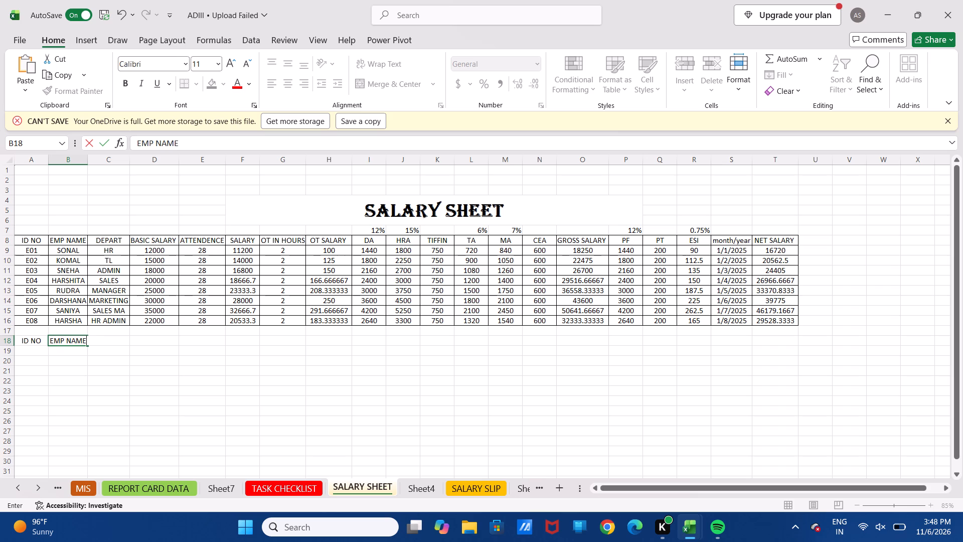
key("Right")
Enter the headers DEPART in cell C18 and BASIC SALARY in cell D18.
key("d")
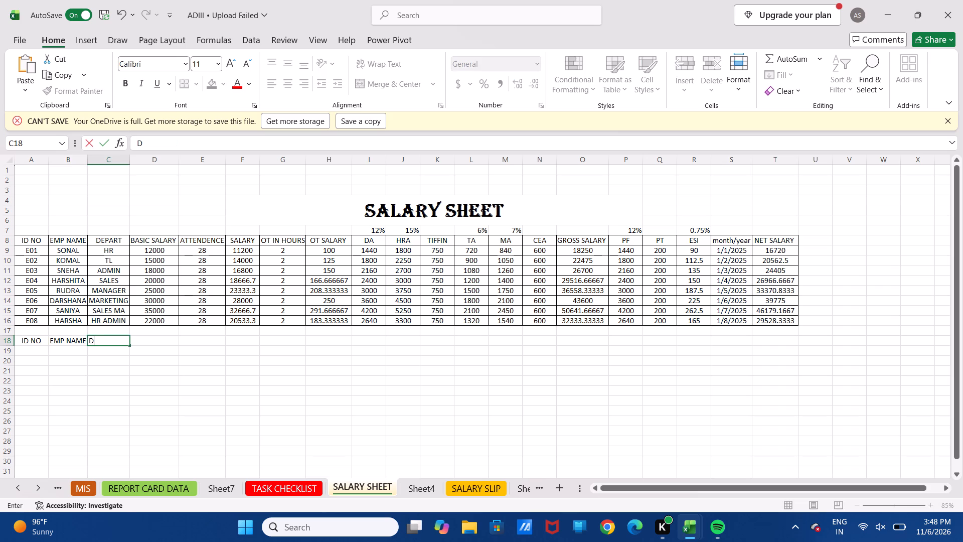
key("e")
type("PART")
key("Right")
type("BASIC")
key("space")
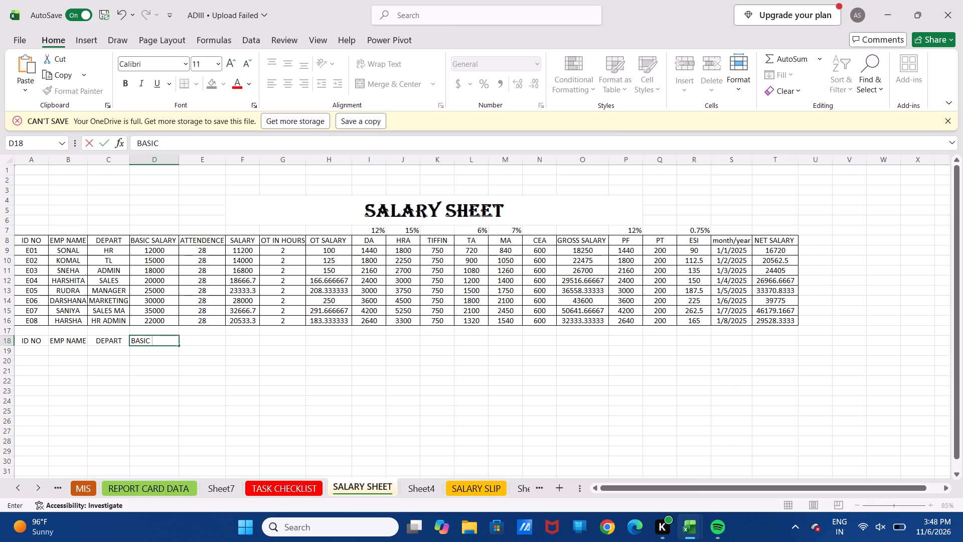
type("SALA")
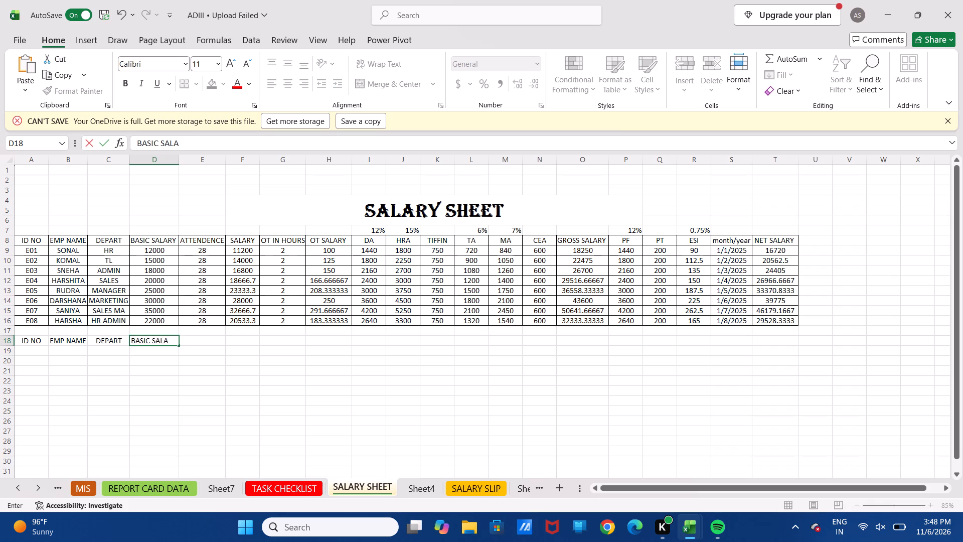
type("RY")
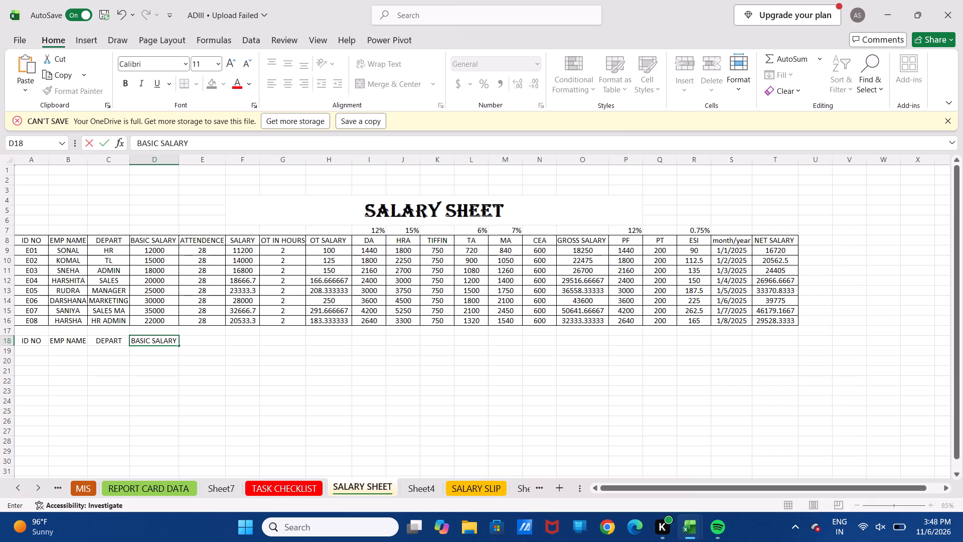
Enter the headers ATTENDENCE in cell E18 and SALARY in cell F18.
key("Right")
type("ATT")
type("EN")
type("DE")
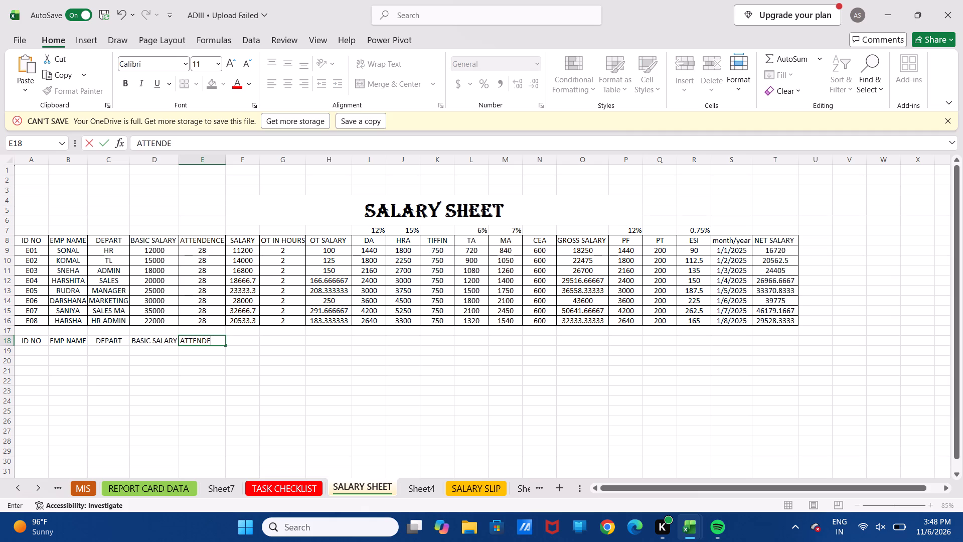
type("NCE")
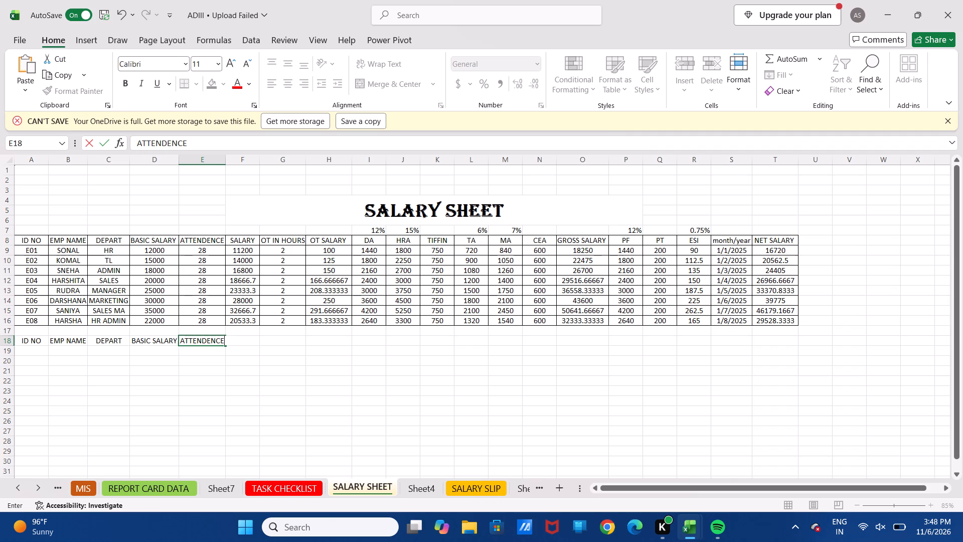
key("Right")
type("SALA")
type("RY")
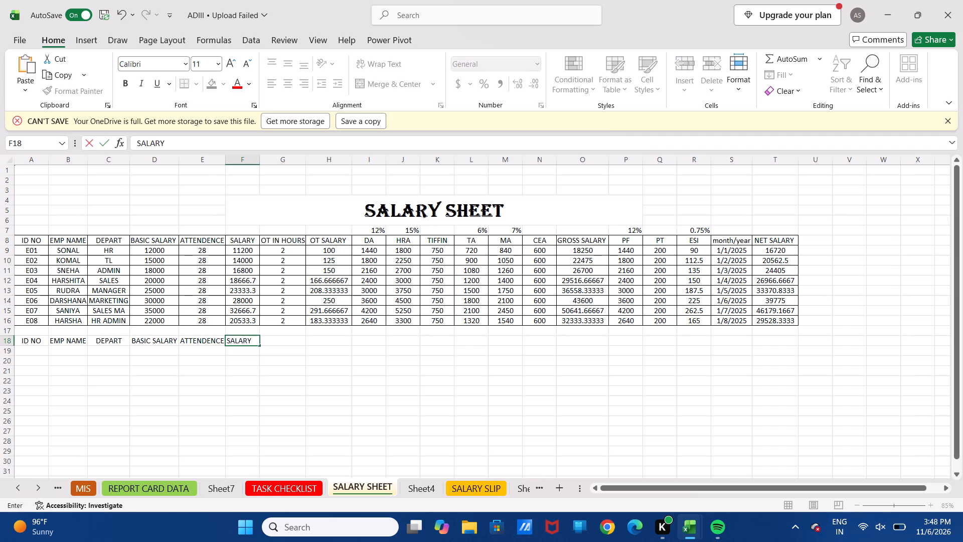
Enter the headers OT IN HOURS in cell G18 and OT IN SALARY in cell H18.
key("Right")
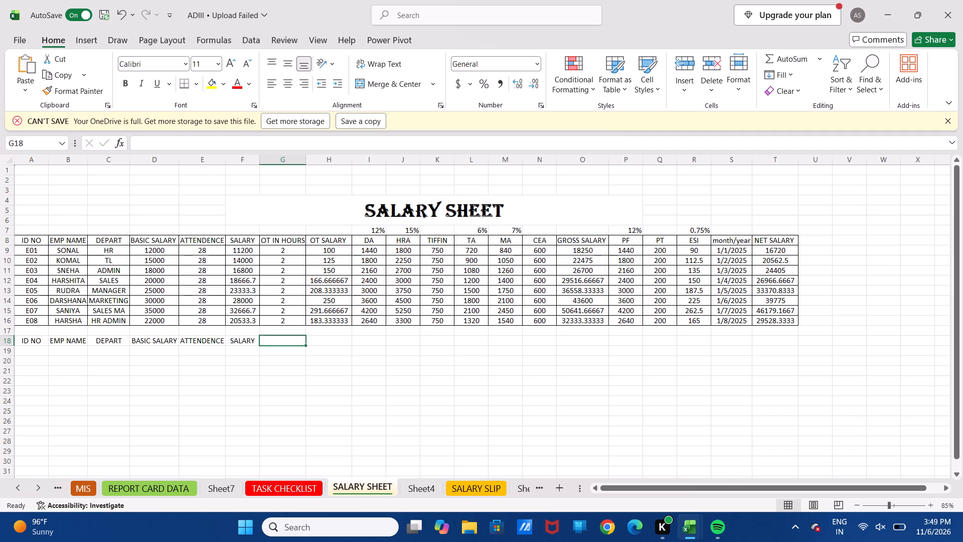
type("OT")
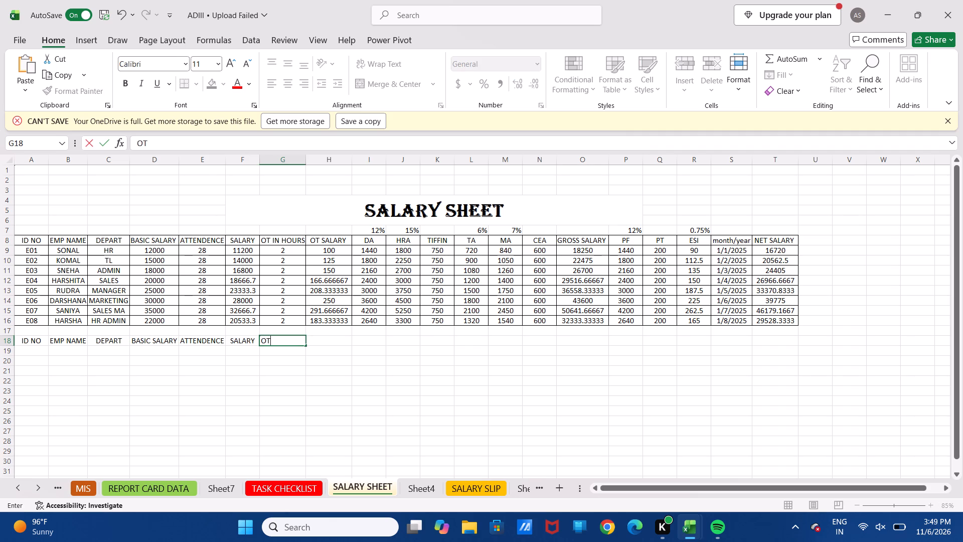
key("space")
type("IN")
key("space")
type("HOURS")
key("Right")
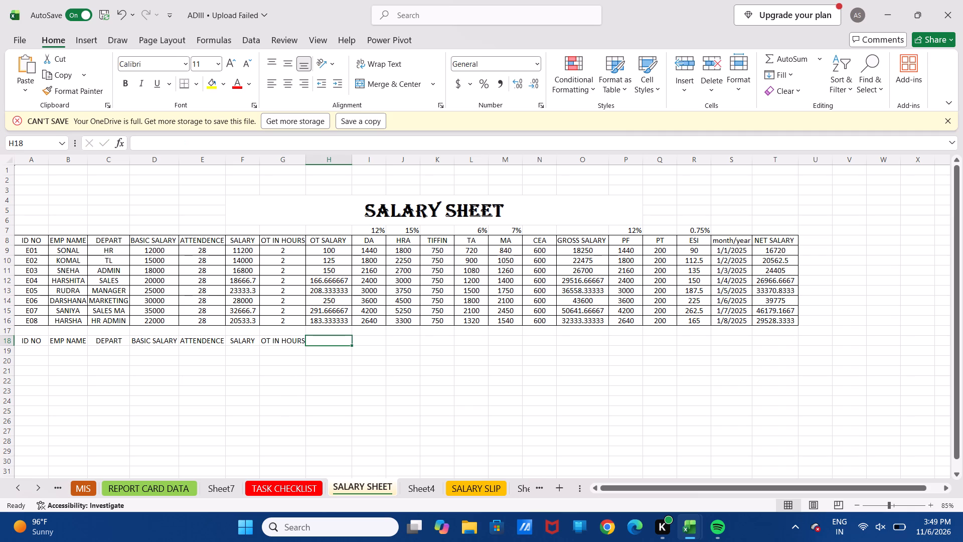
type("OT")
key("space")
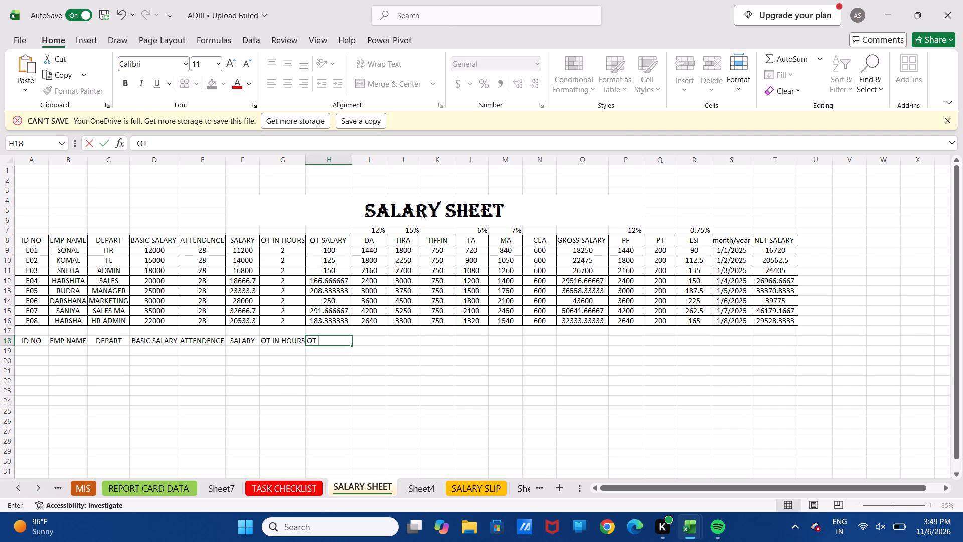
type("IN")
key("space")
type("SALARY")
key("Right")
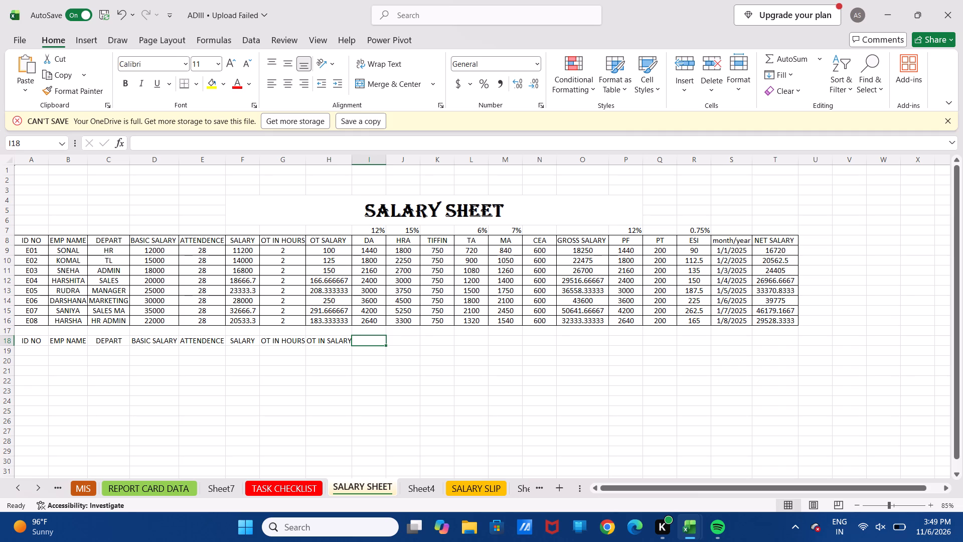
Autofit the widths of columns G and H to their contents.
double_click(306, 161)
double_click(352, 163)
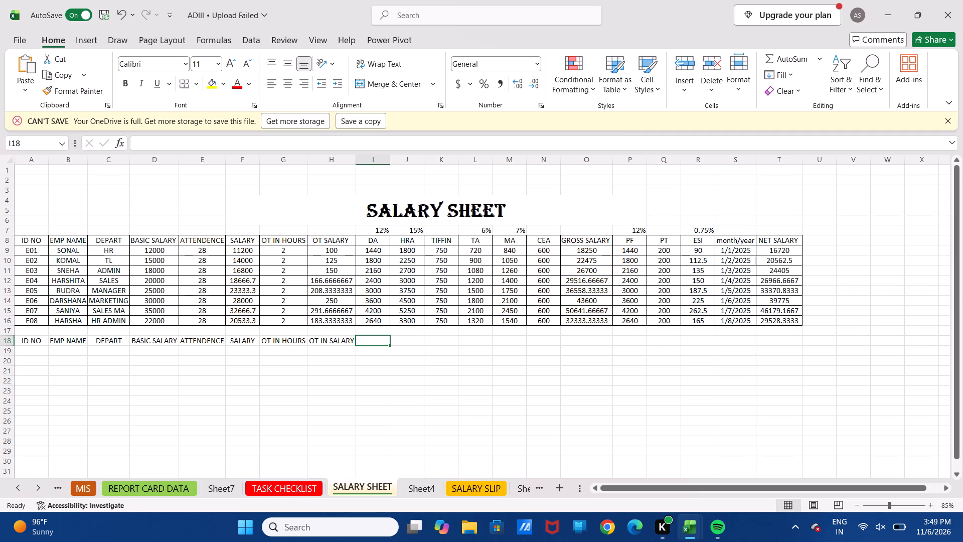
Enter the headers DA, HRA and TIFFIN in cells I18 to K18.
type("DA")
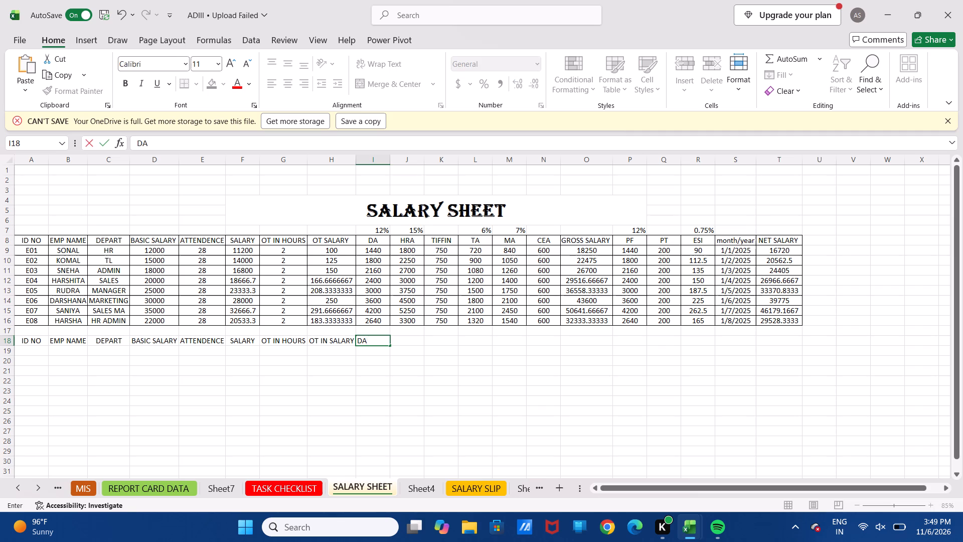
key("Right")
type("HRA")
key("Right")
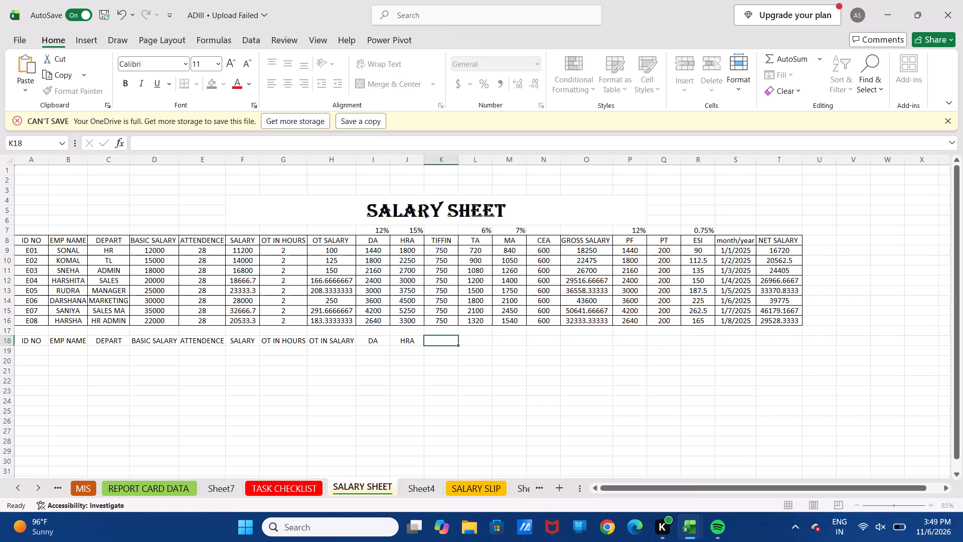
key("t")
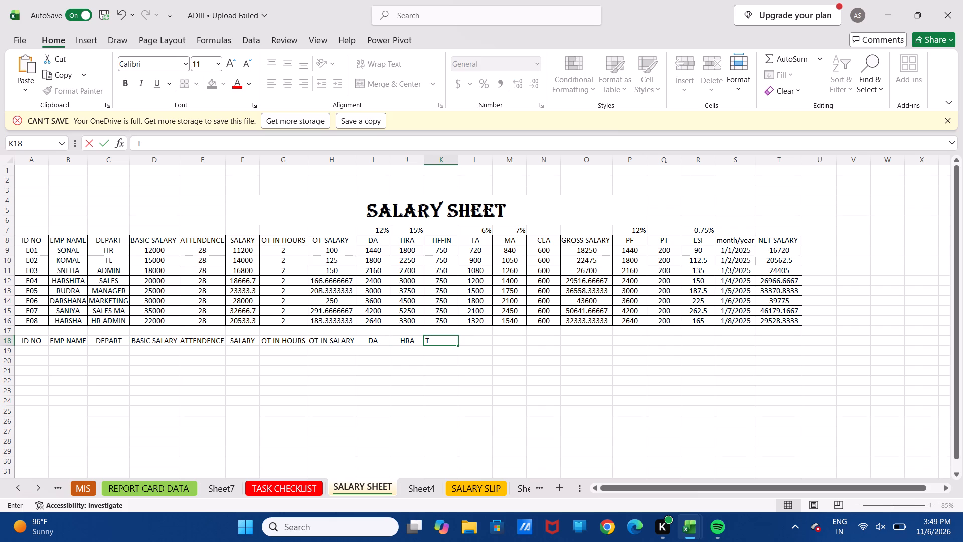
key("i")
type("FFIN")
key("Right")
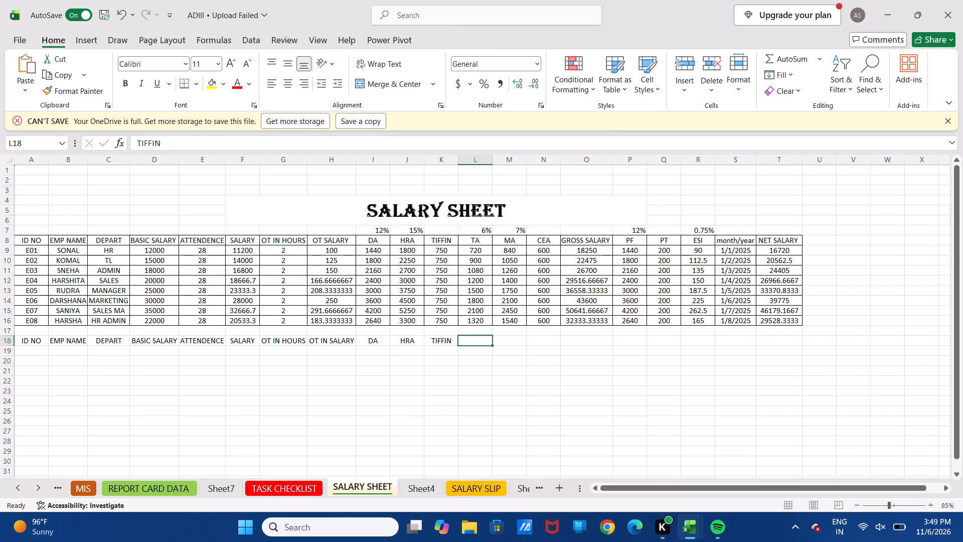
Enter the headers TA, MA and CEA in cells L18 to N18.
type("TA")
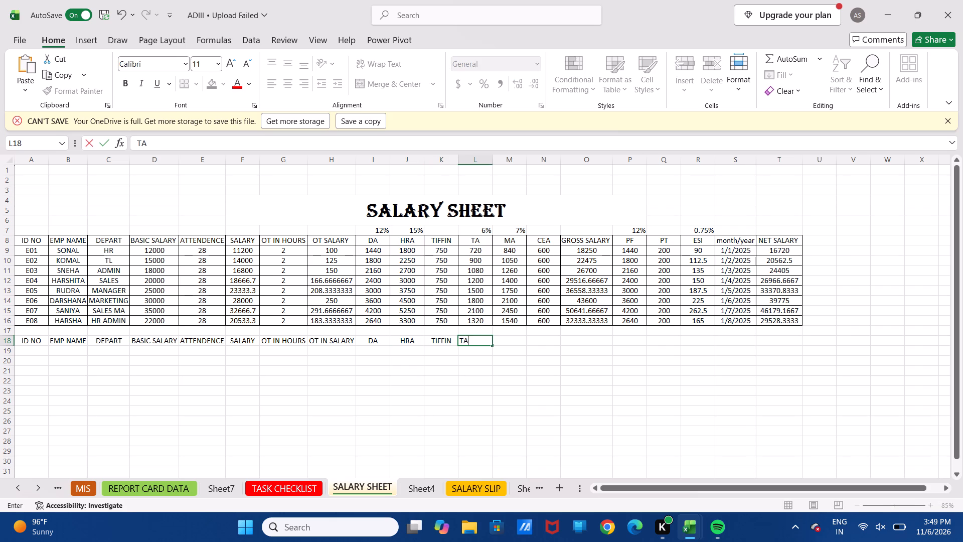
key("Right")
type("MA")
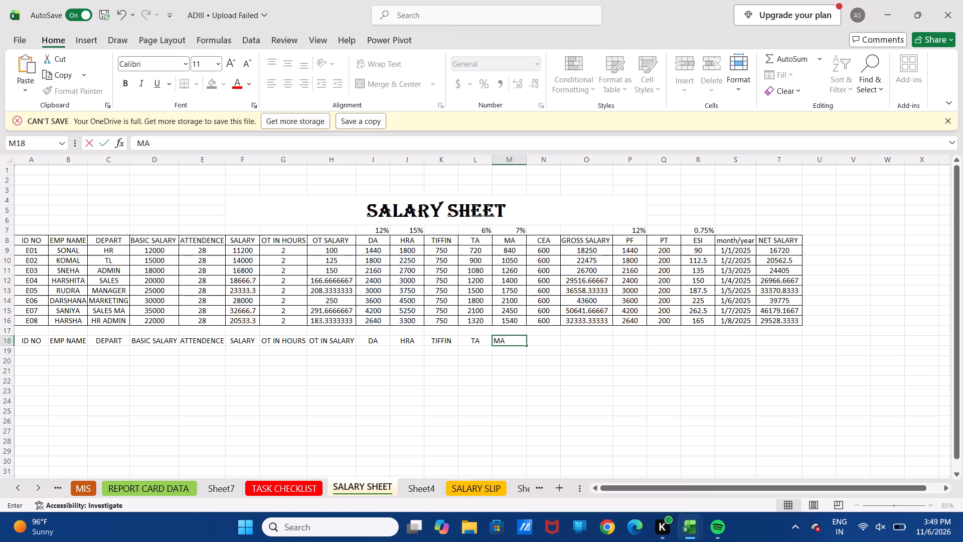
key("Right")
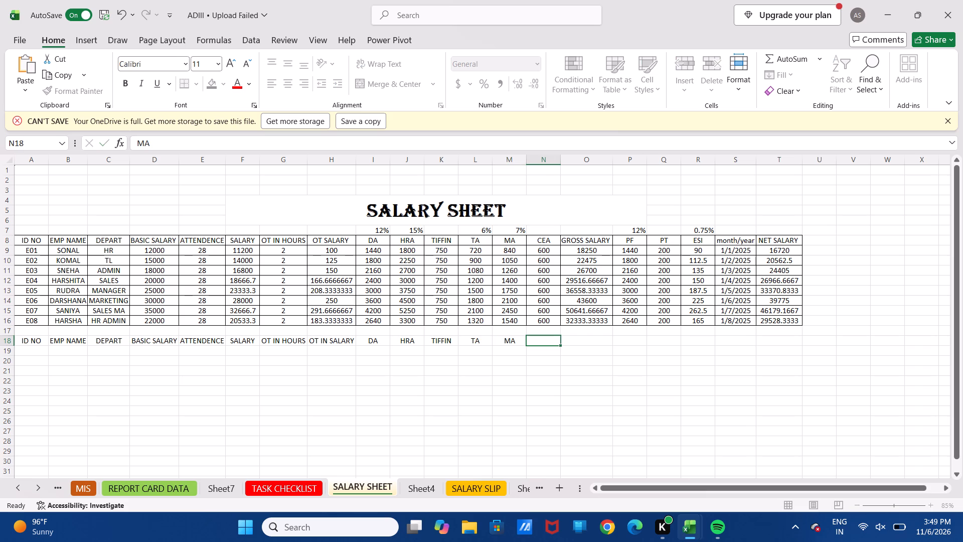
type("CEA")
key("Right")
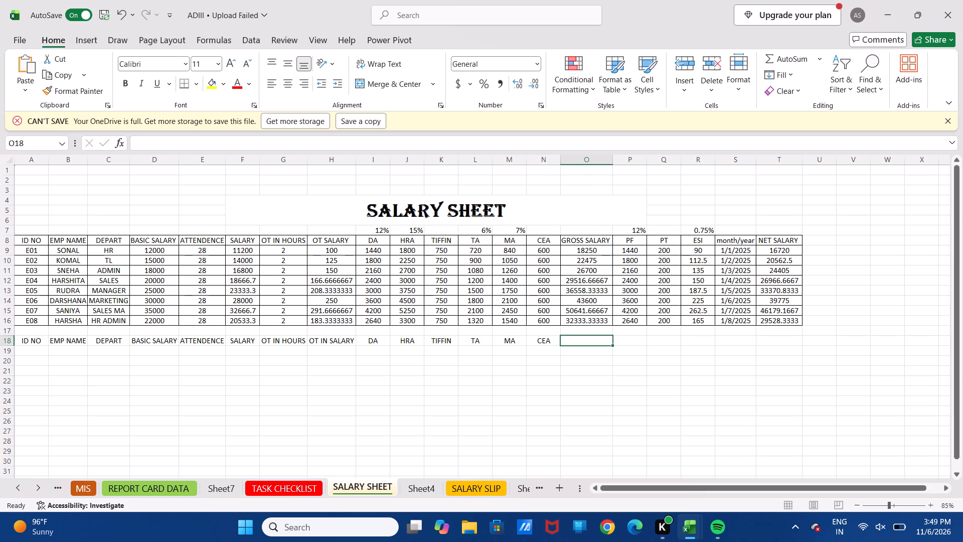
Enter the header GROSS SALARY in cell O18.
type("GRO")
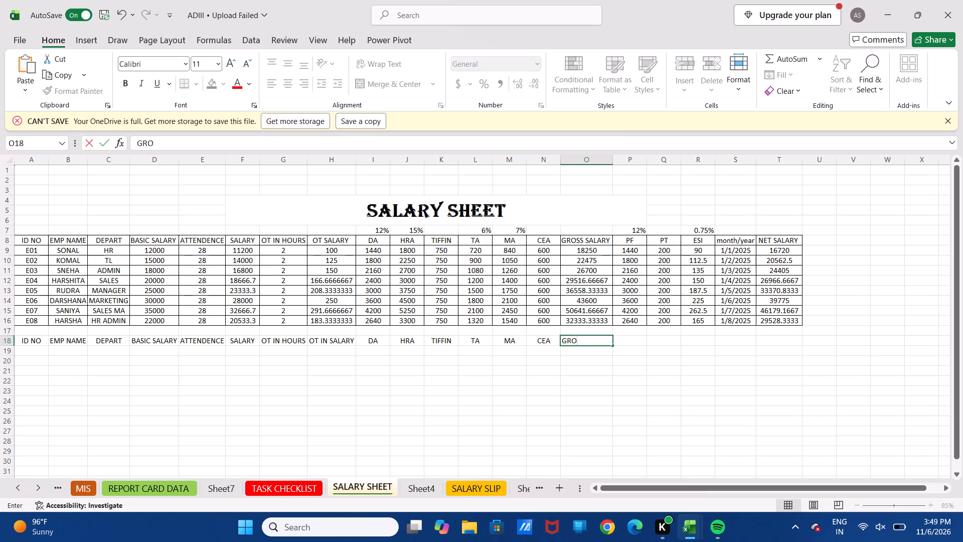
type("SS")
key("space")
type("SALARY")
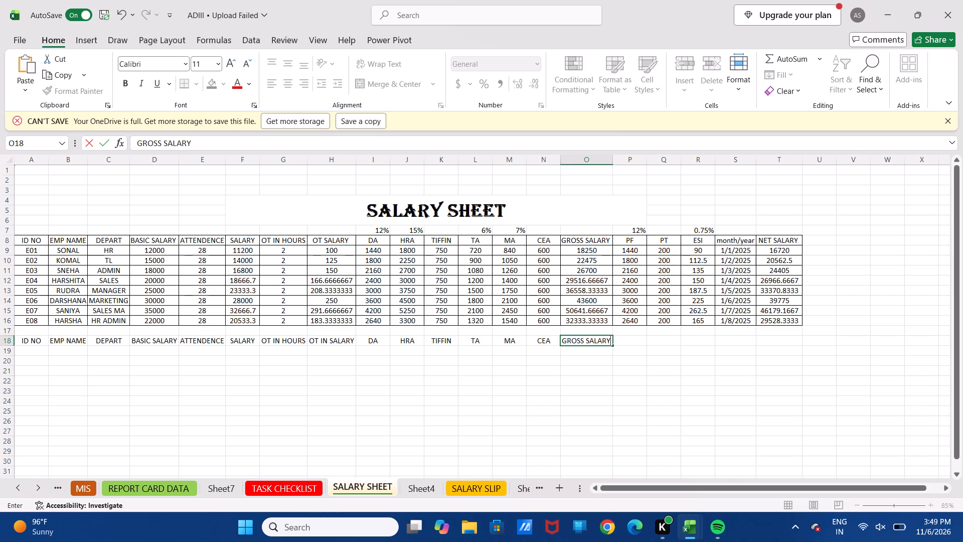
key("Right")
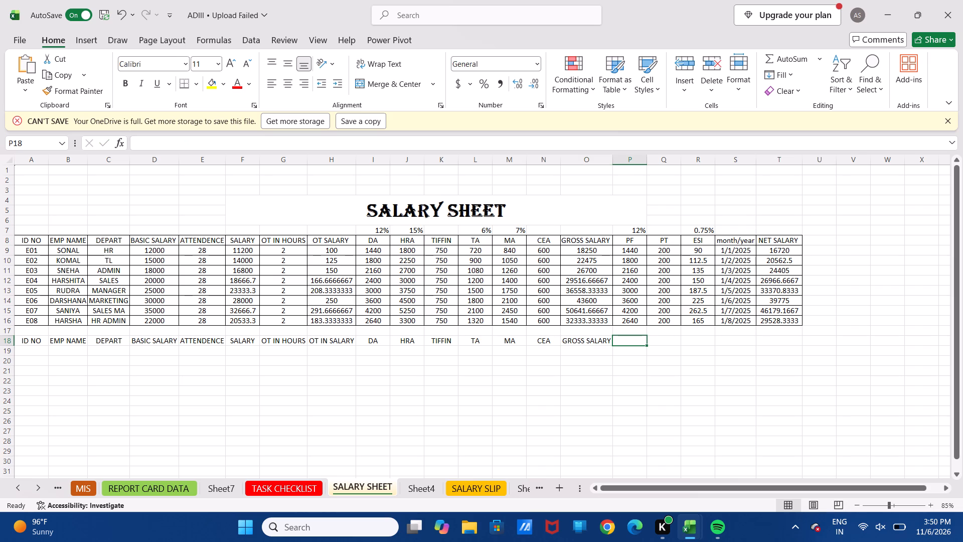
Enter the headers PF, PT and ESI in cells P18 to R18.
type("PF")
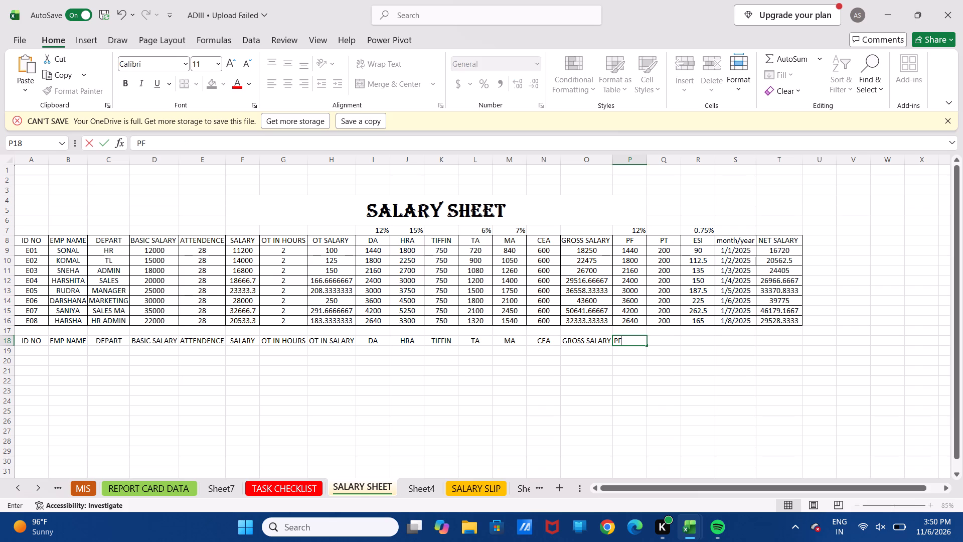
key("Right")
type("PT")
key("Right")
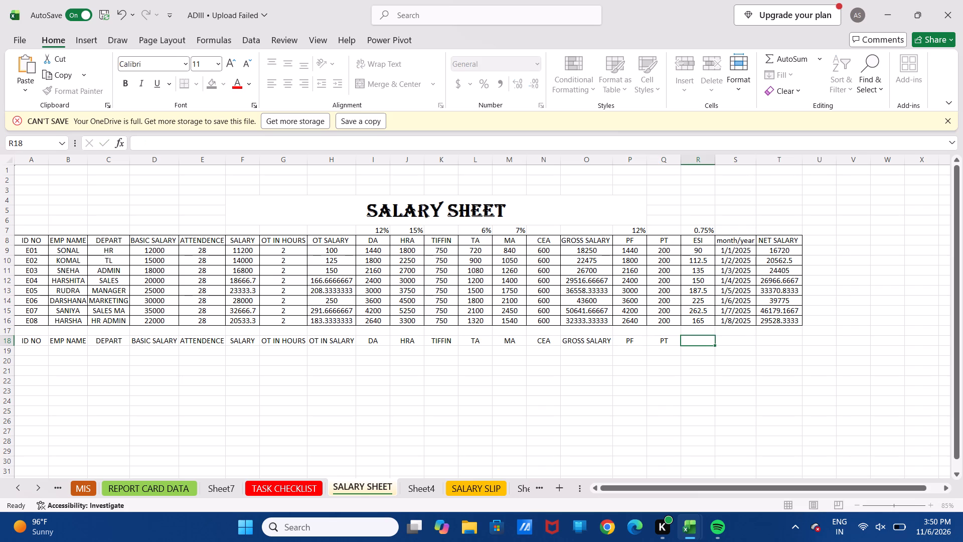
type("ESI")
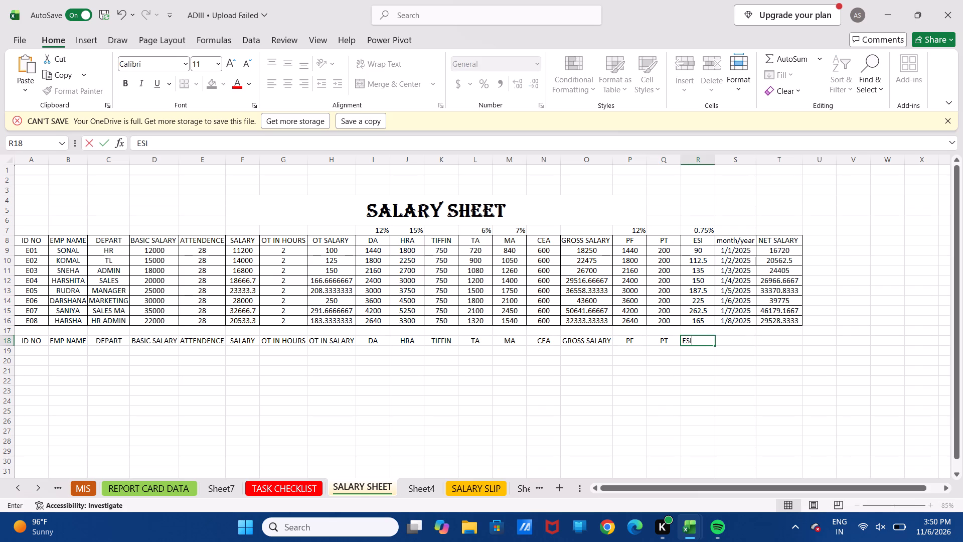
key("Right")
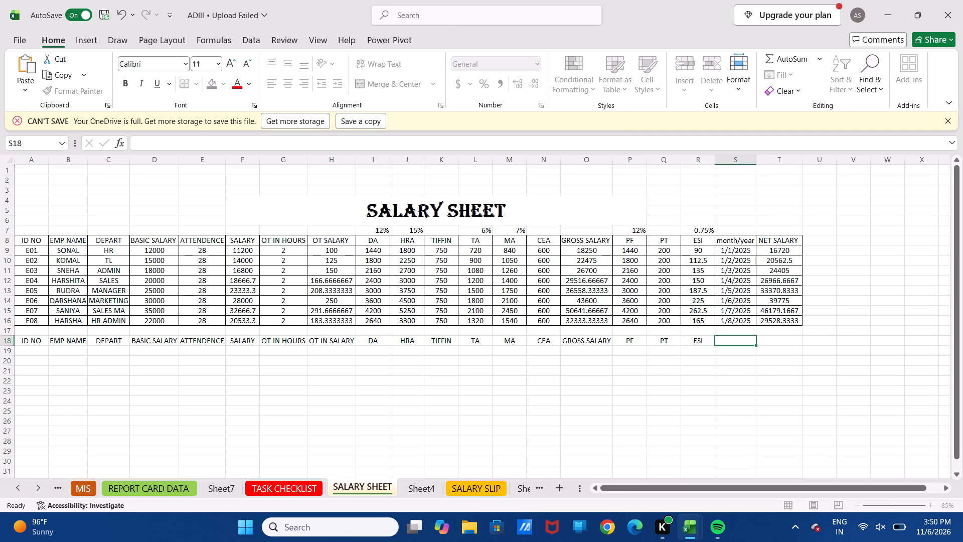
Enter the header MONTH/YEAR in capitals in cell S18.
type("MONTH")
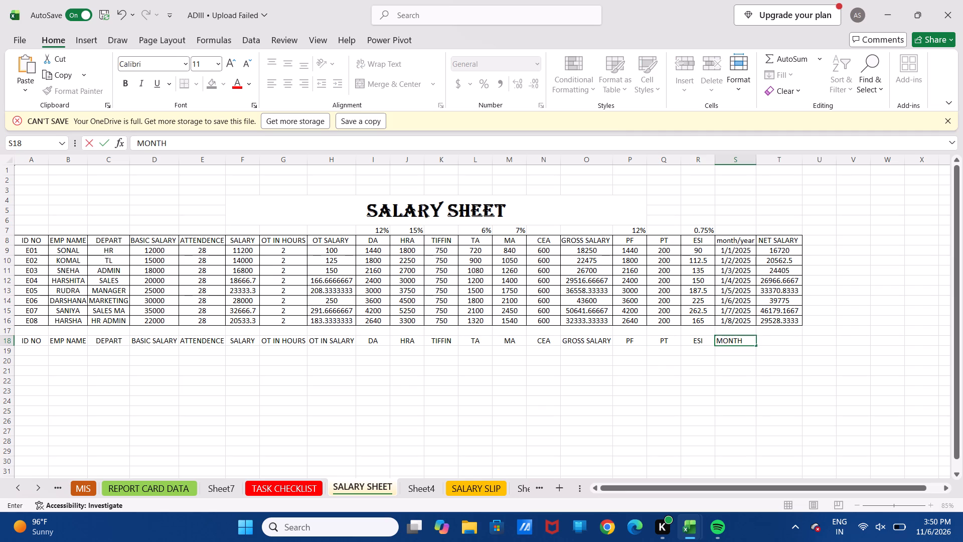
key("slash")
type("YEAR")
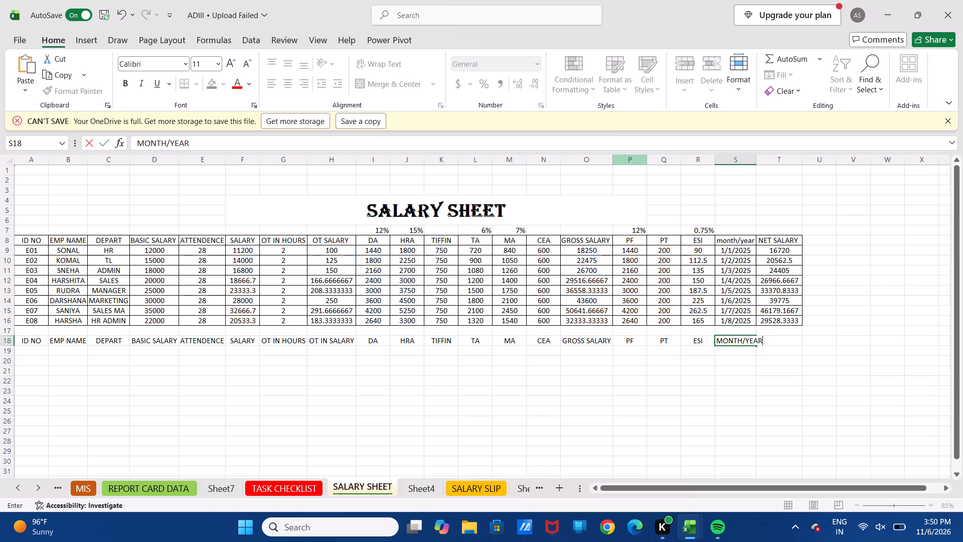
Auto-fit the width of column S to the MONTH/YEAR header.
double_click(757, 164)
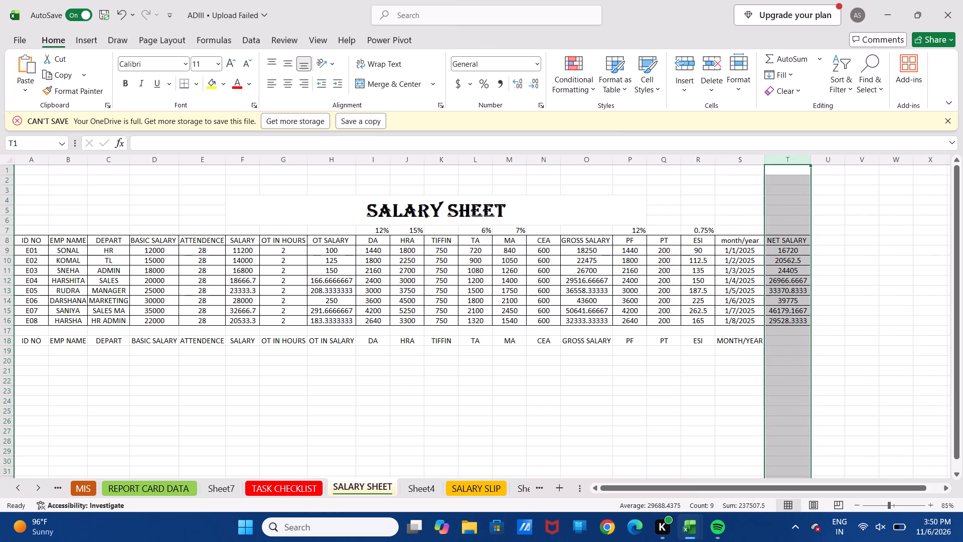
Enter the header NET SALARY in cell T18.
left_click(792, 338)
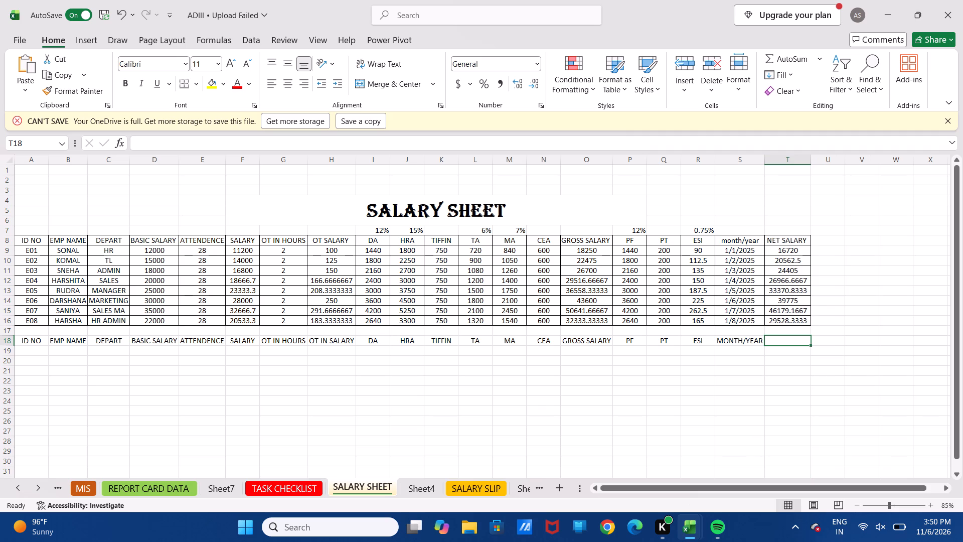
type("NET")
key("space")
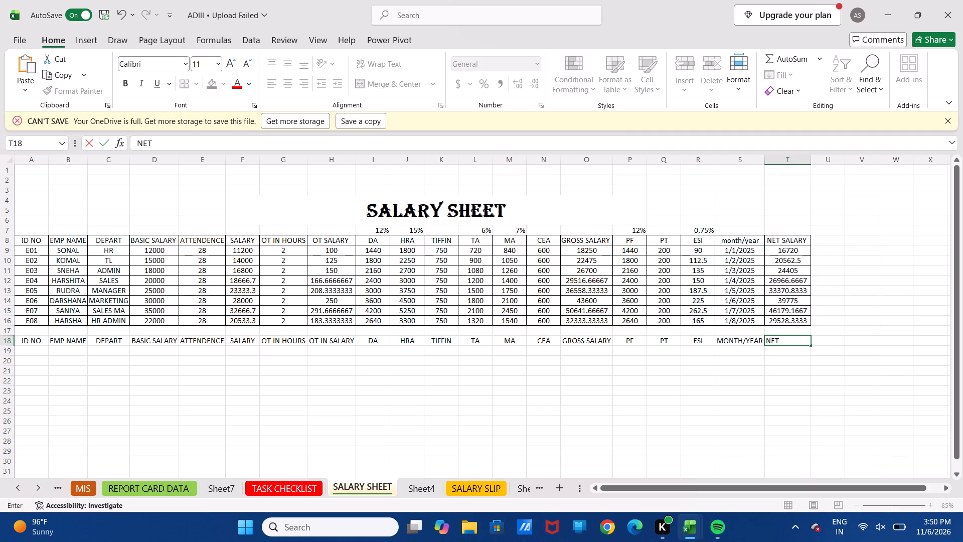
type("SALARY")
left_click(31, 347)
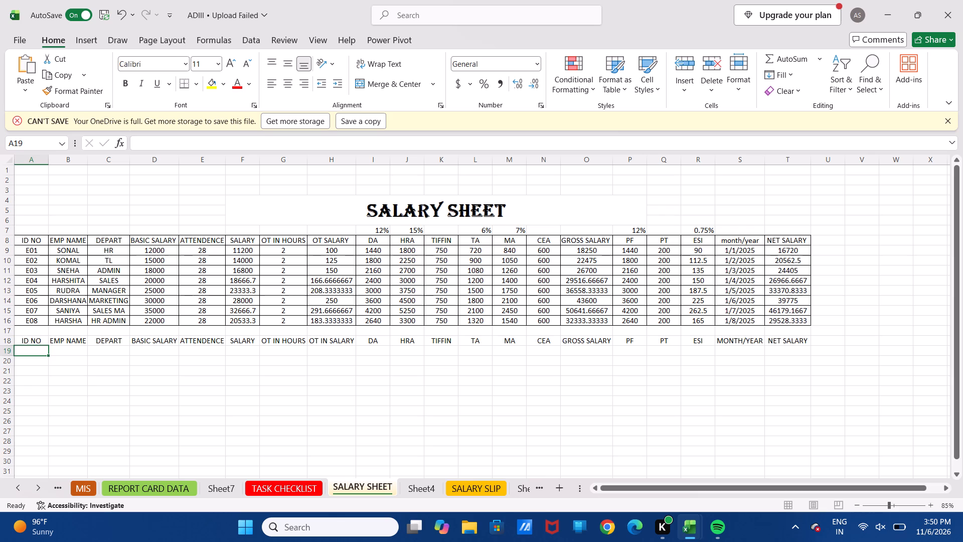
Insert a blank sheet row at row 17, between the salary table and the new header row.
left_click(376, 332)
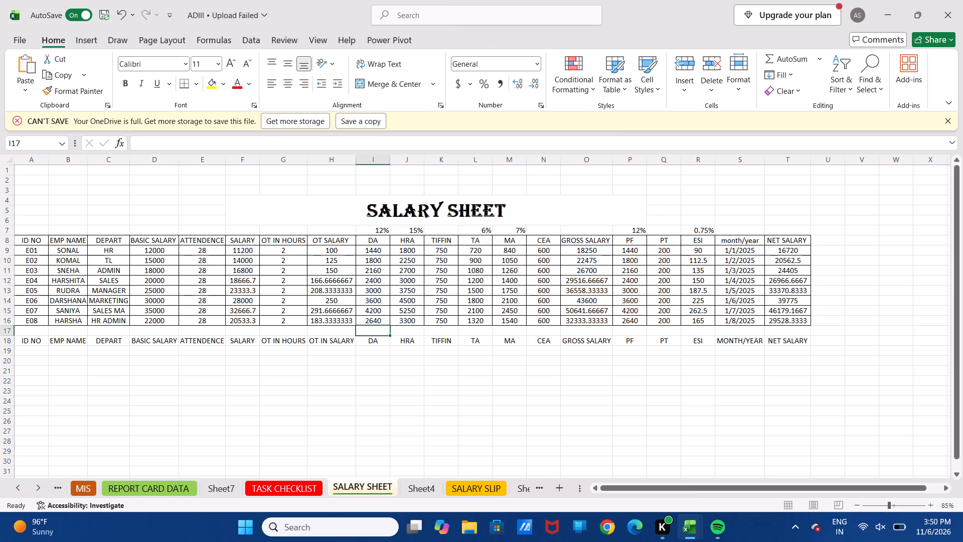
left_click(8, 329)
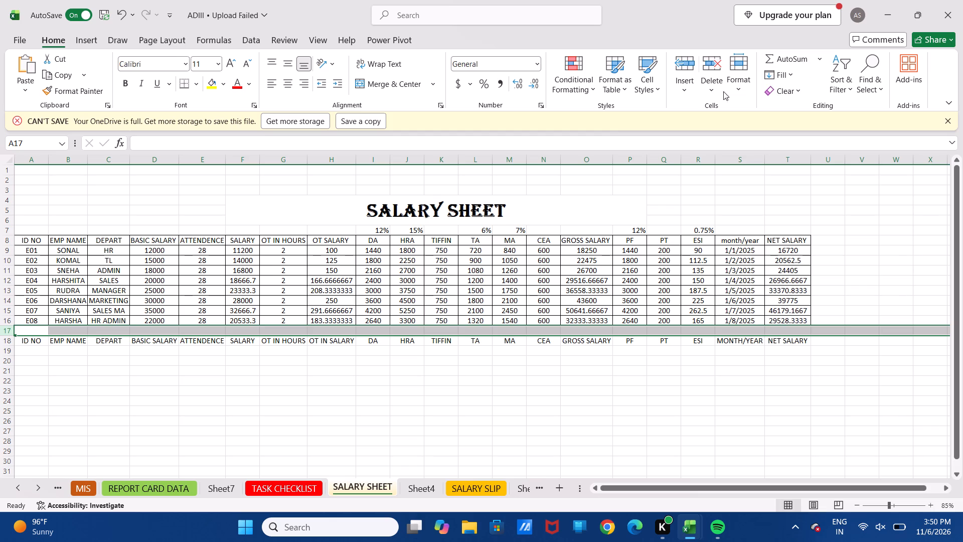
left_click(688, 90)
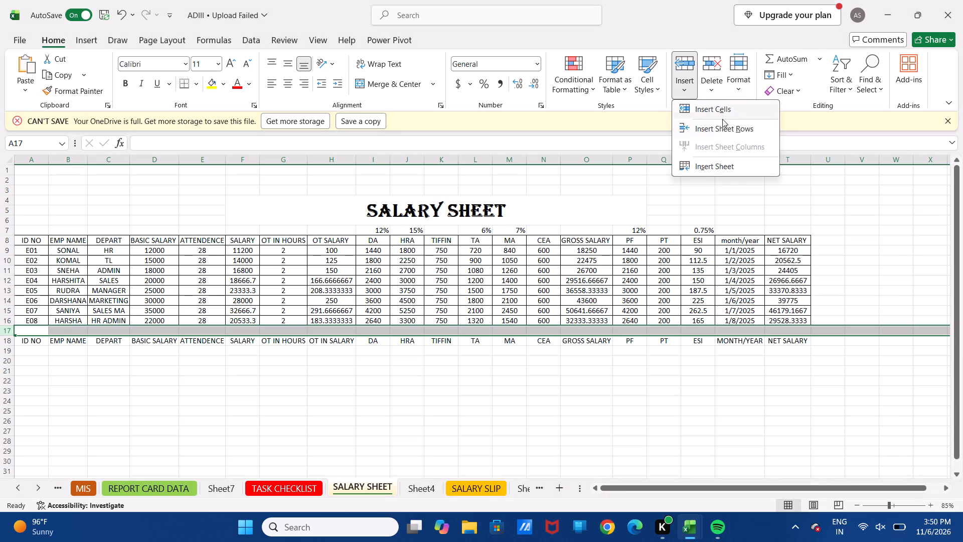
left_click(722, 124)
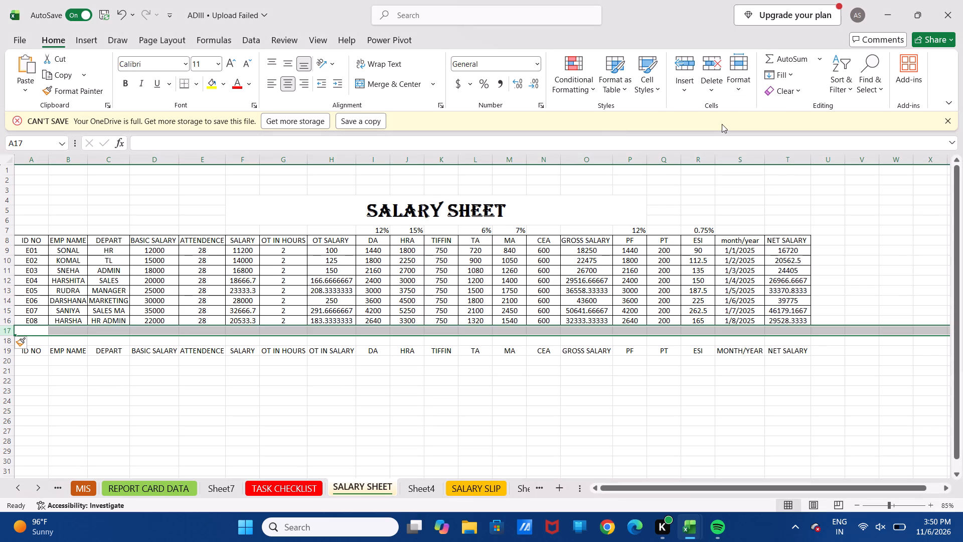
Enter the rates 12% above DA in cell I18 and 15% above HRA in cell J18.
left_click(369, 341)
type("12")
key("shift+percent")
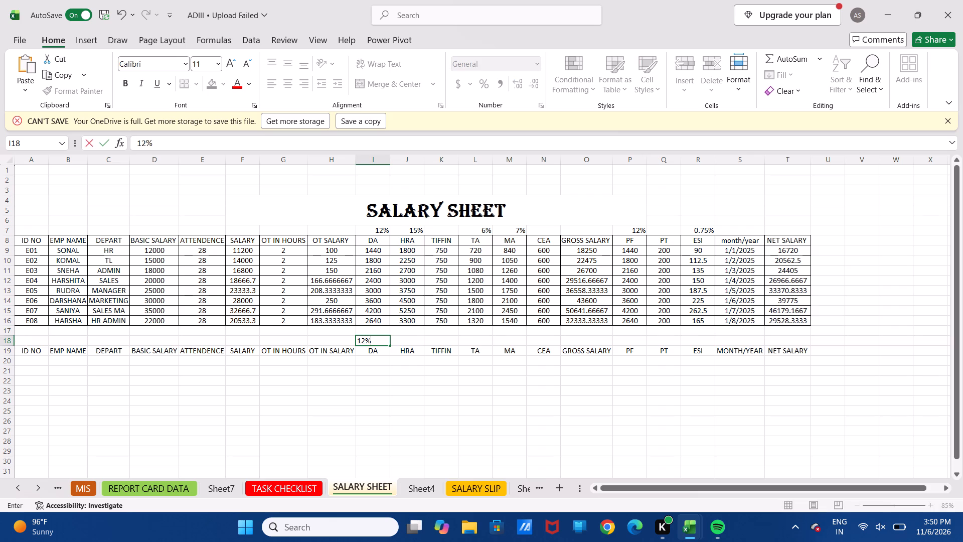
key("Right")
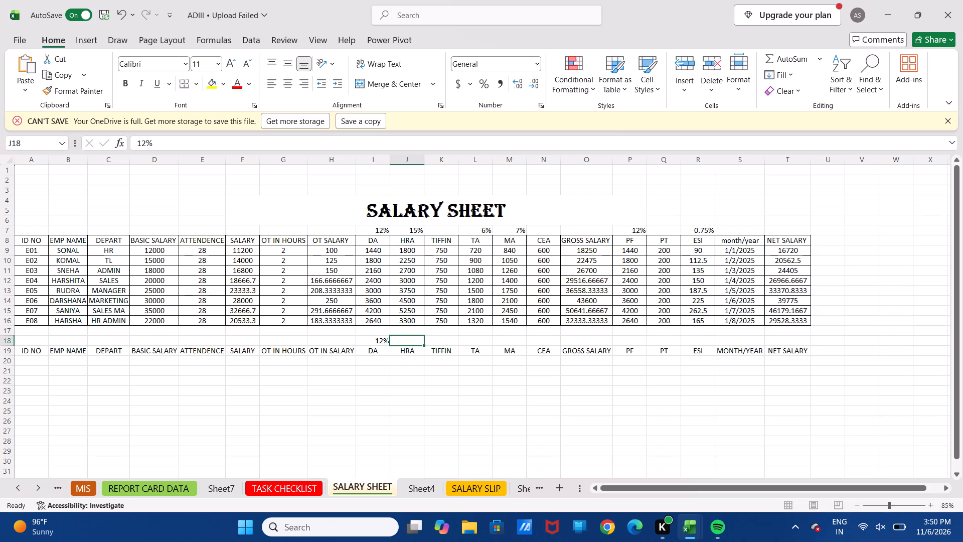
type("15")
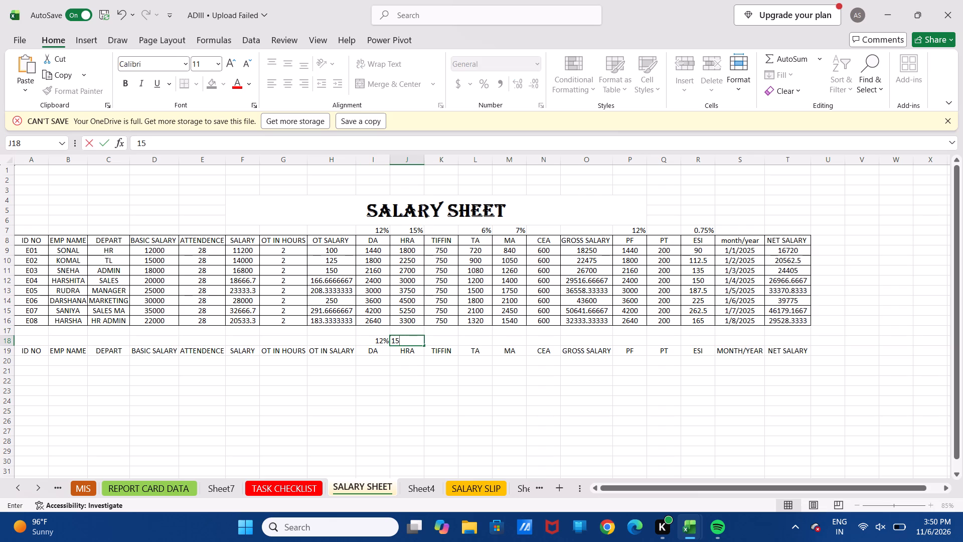
key("shift+percent")
key("Right")
Enter the rates 6% above TA in cell L18 and 7% above MA in cell M18.
key("Right")
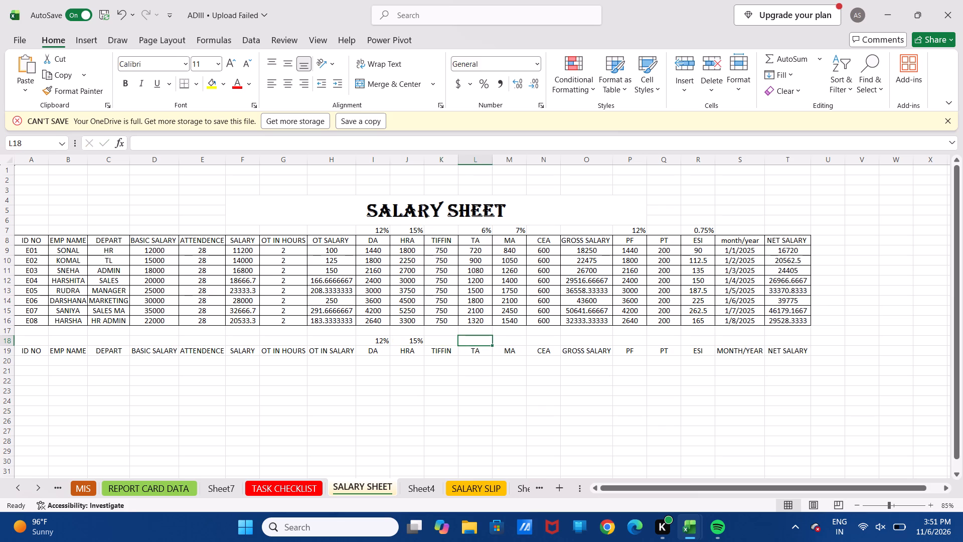
type("6%")
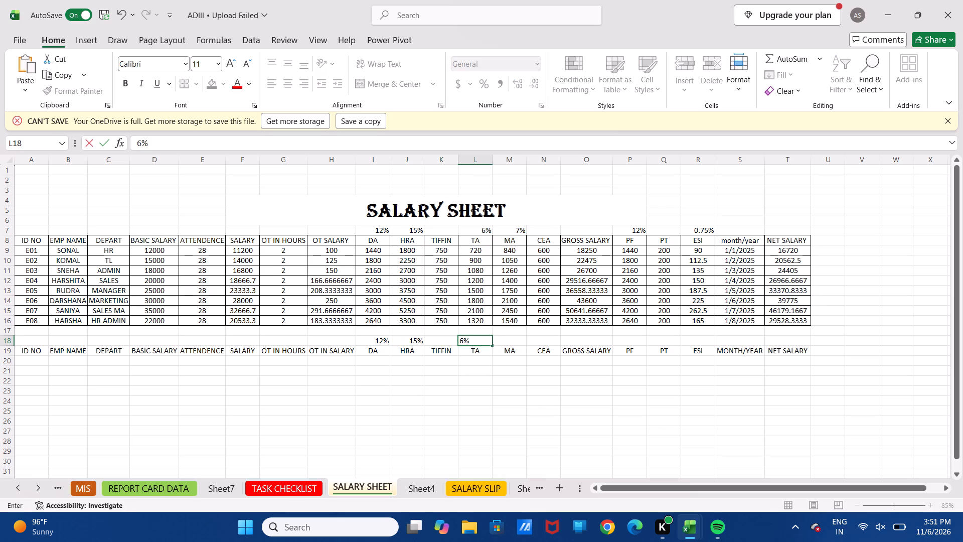
key("Right")
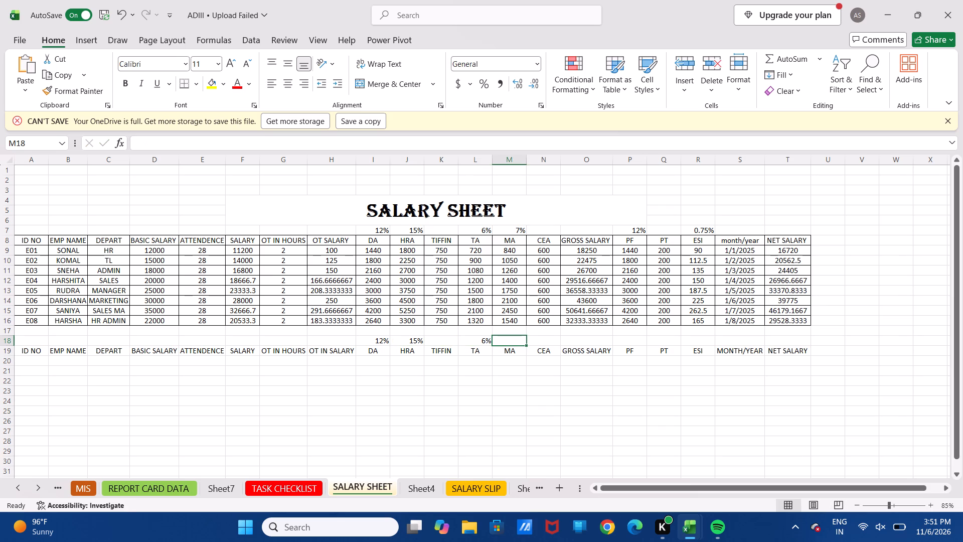
type("7^")
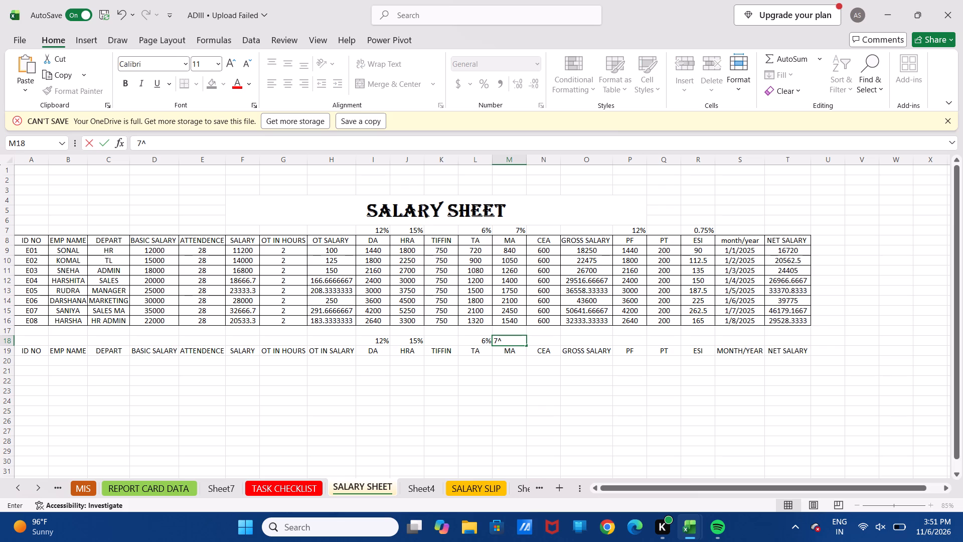
key("BackSpace")
key("shift+percent")
key("Right")
Enter the rates 12% above PF in cell P18 and 0.75% above ESI in cell R18.
key("Right")
key("Right")
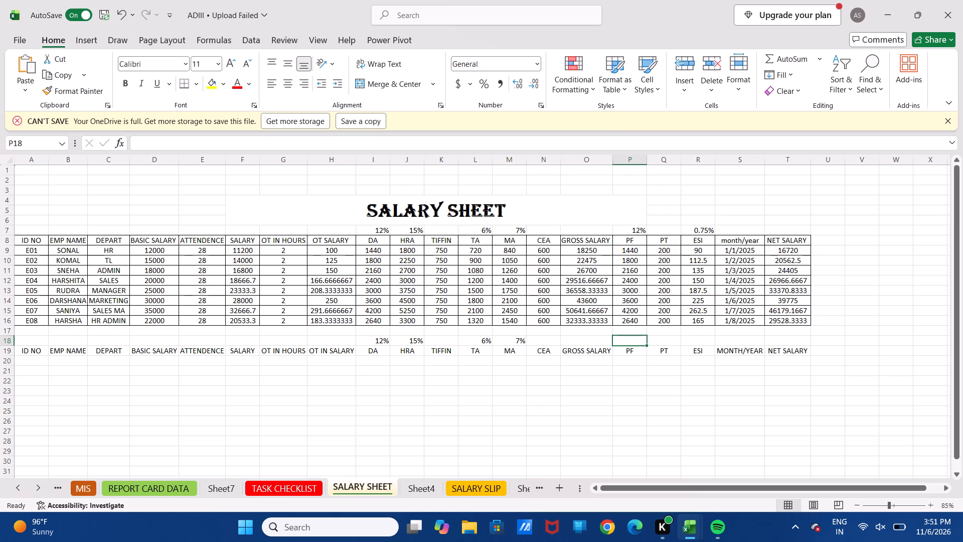
type("12")
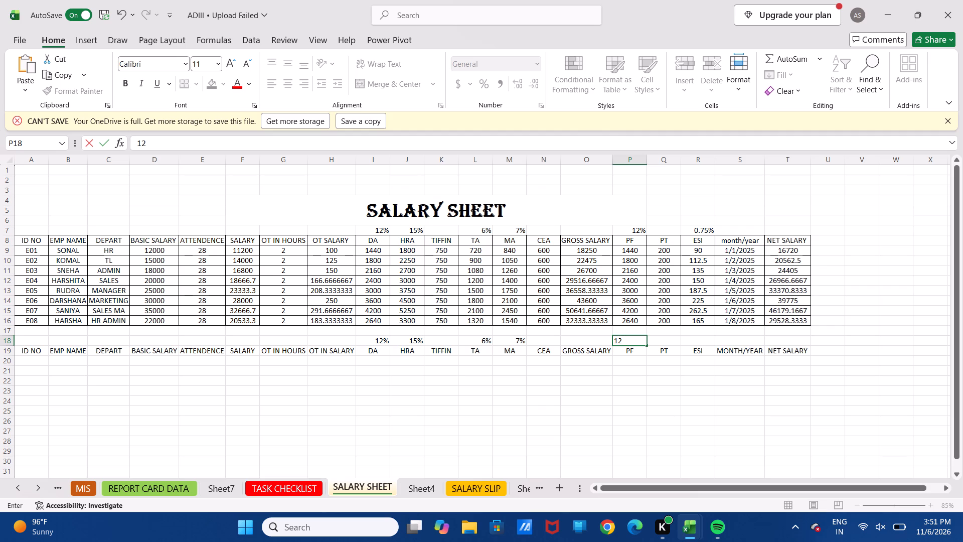
key("shift+percent")
key("Right")
key("Right")
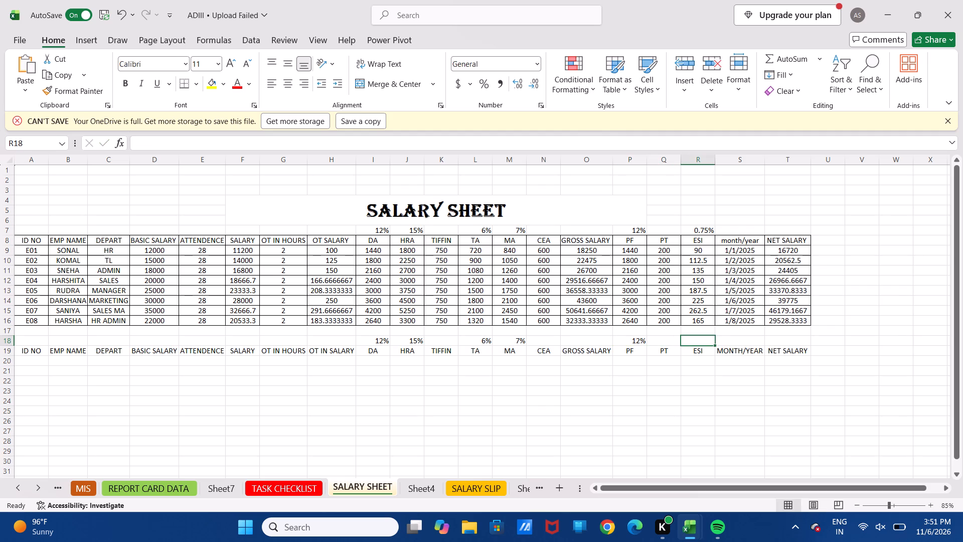
key("0")
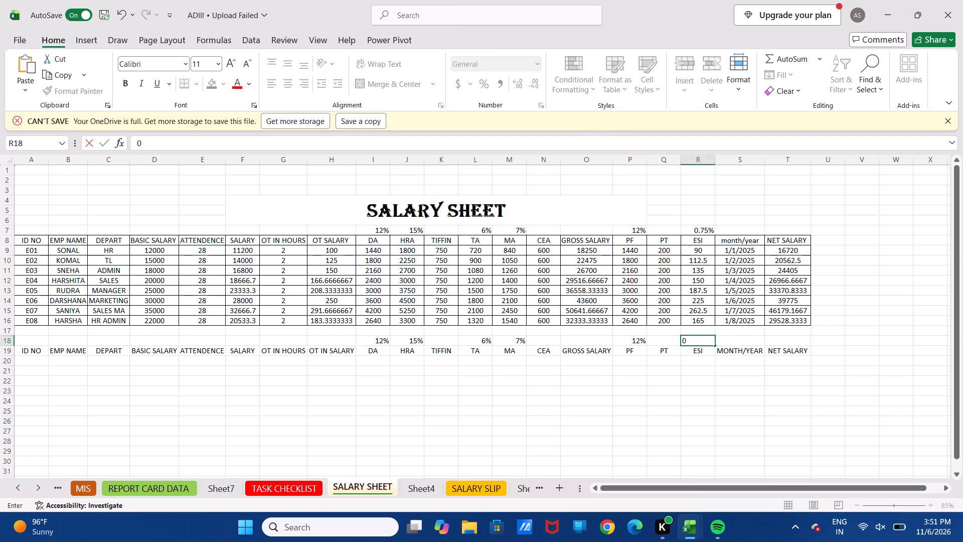
key("period")
type("75")
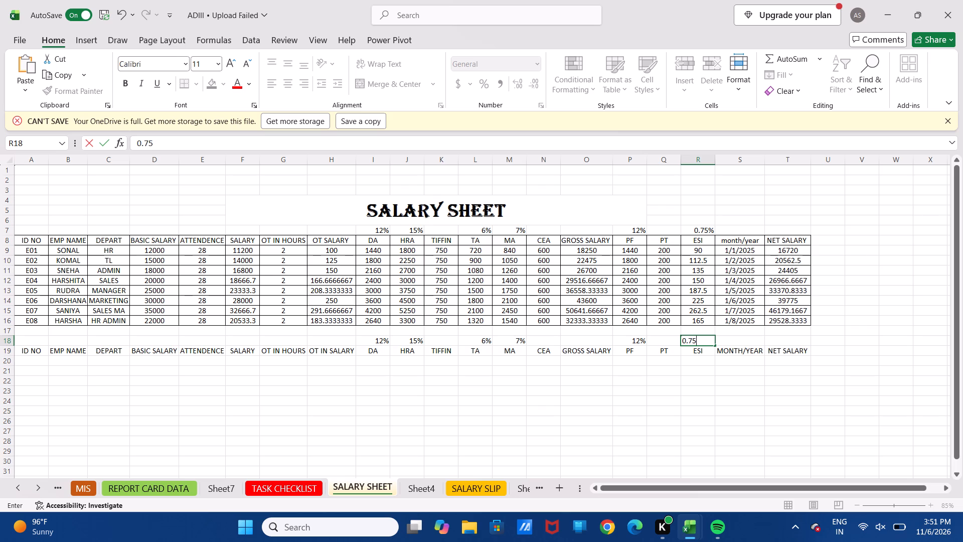
key("shift+percent")
Enter the employee IDs E01, E02, E03 and E04 in cells A20 to A23 under the new ID NO header.
left_click(37, 358)
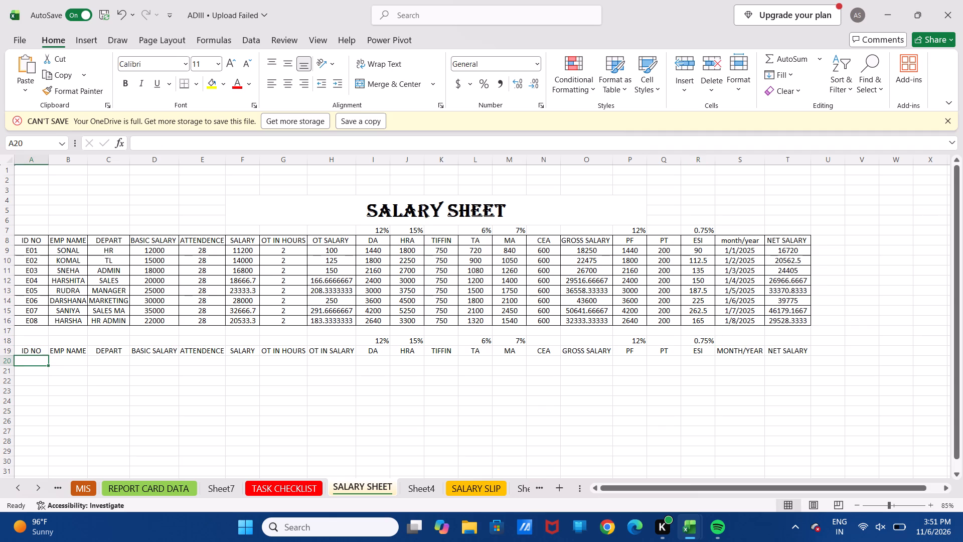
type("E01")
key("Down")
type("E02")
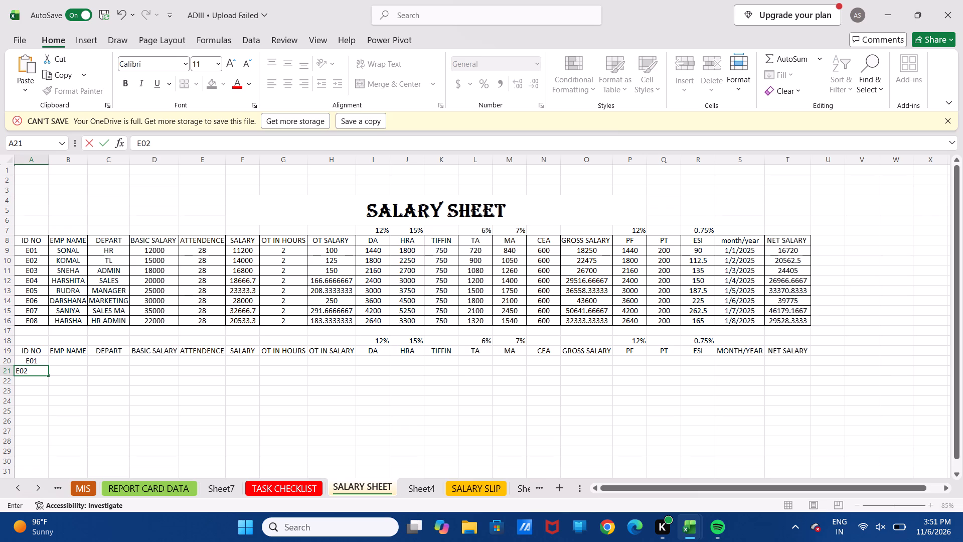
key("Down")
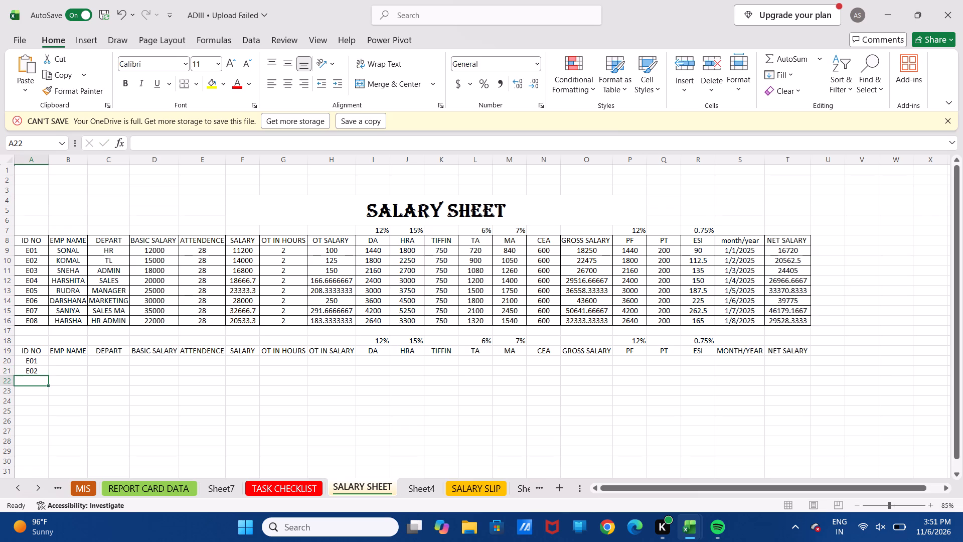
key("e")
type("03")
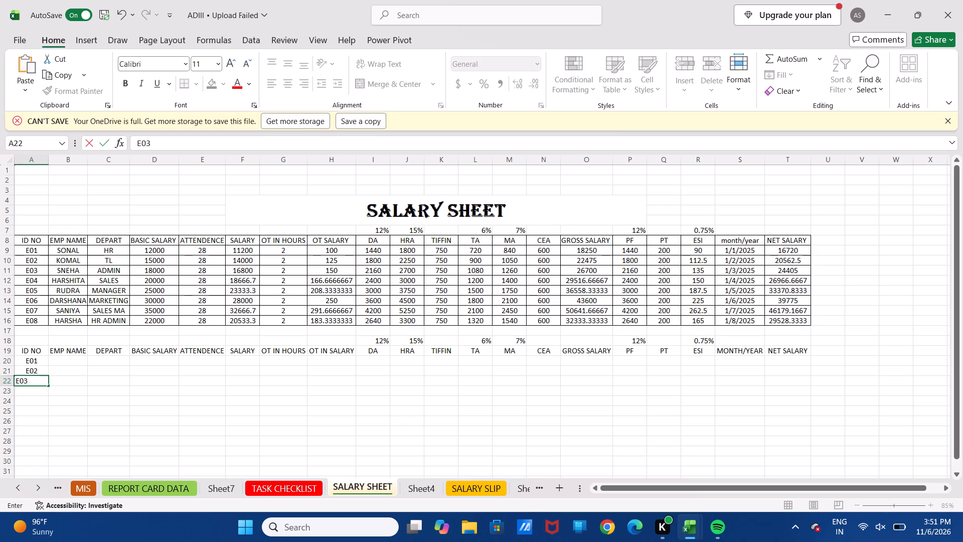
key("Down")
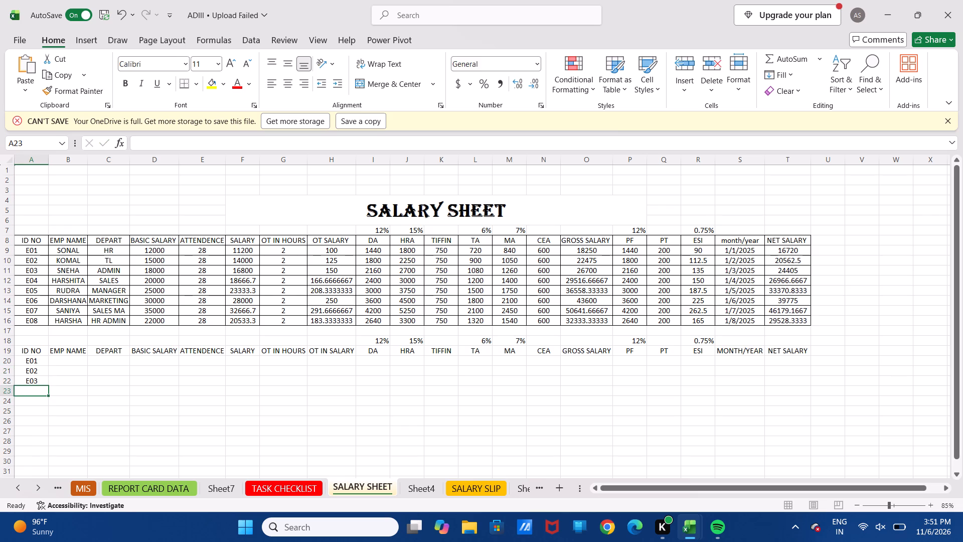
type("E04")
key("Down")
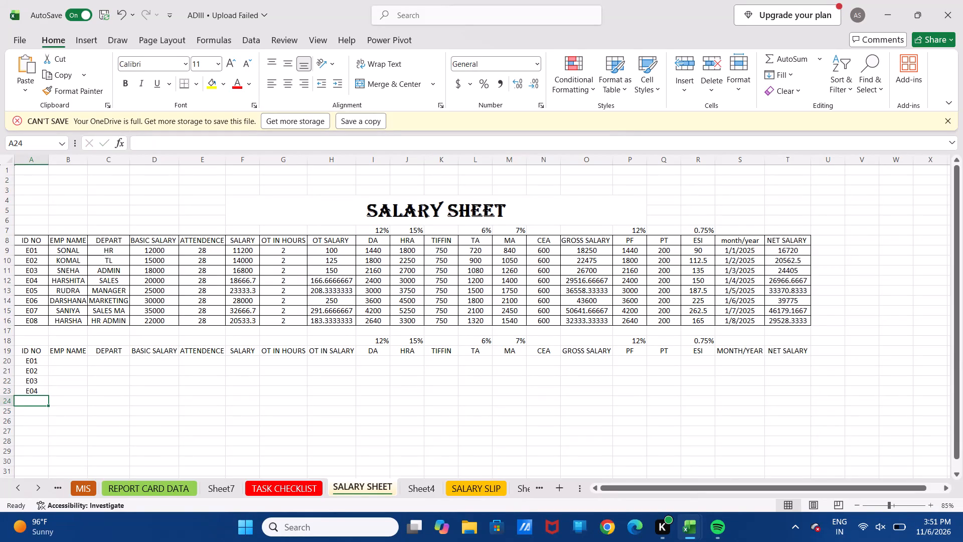
Continue the ID NO column with E05, E06, E07 and E08 in cells A24 to A27.
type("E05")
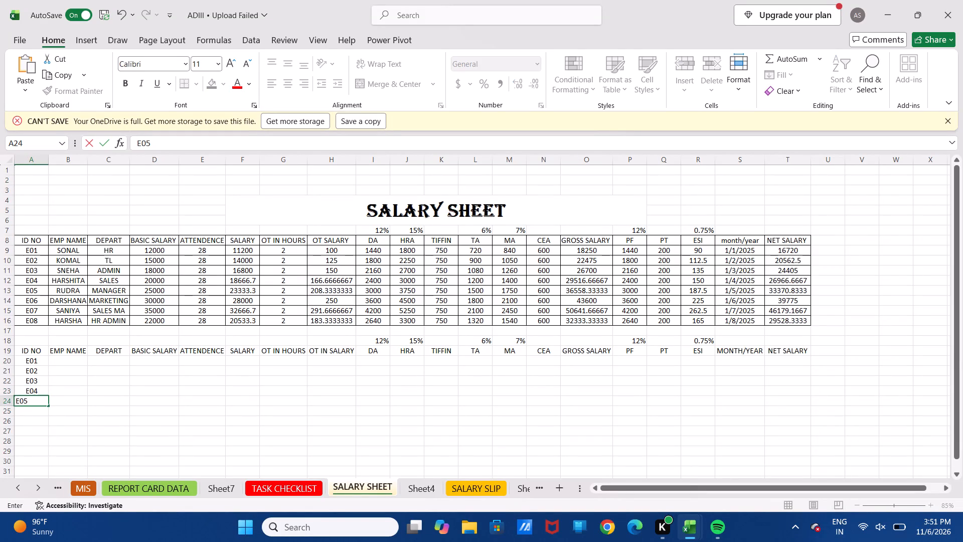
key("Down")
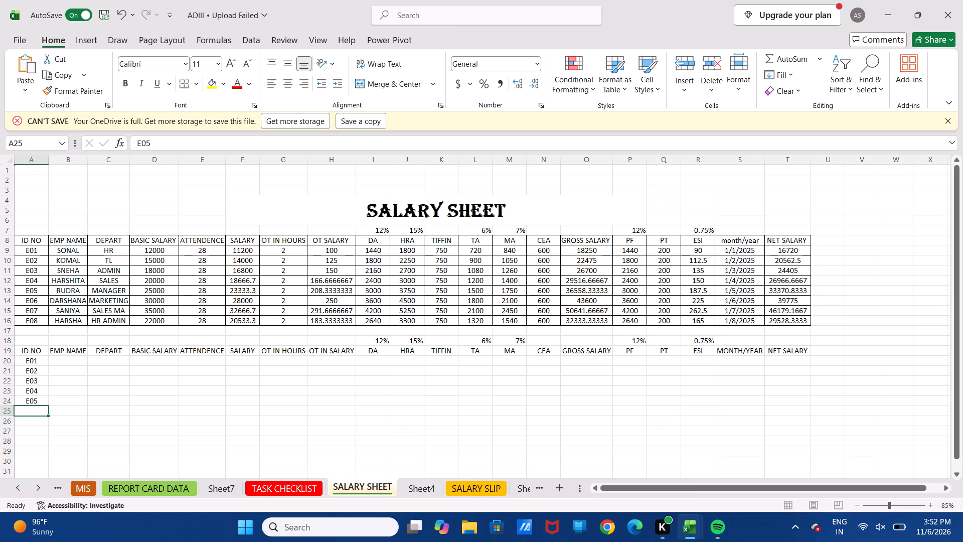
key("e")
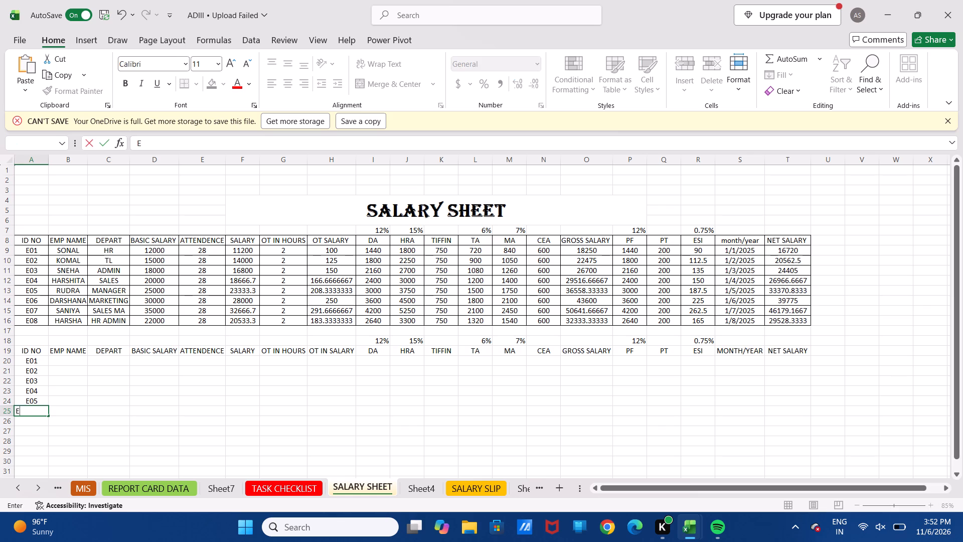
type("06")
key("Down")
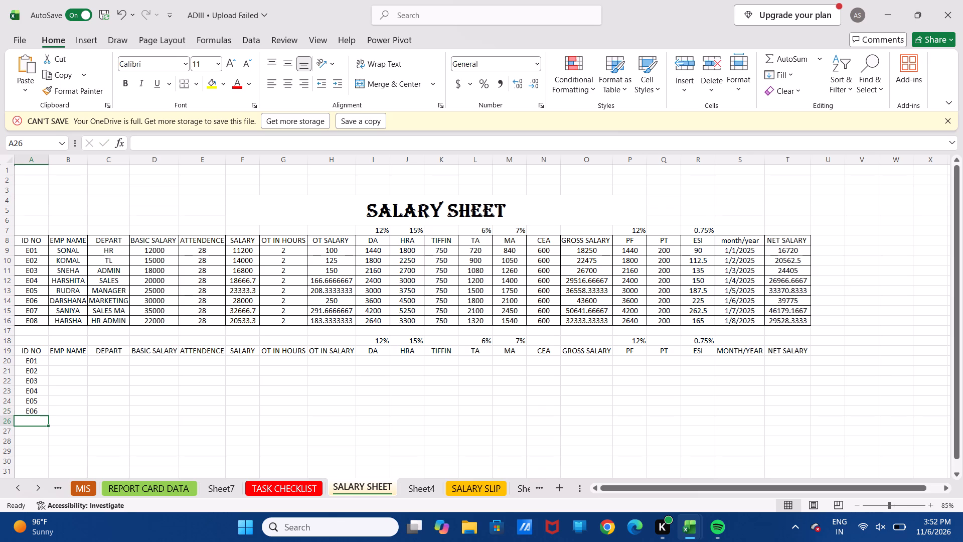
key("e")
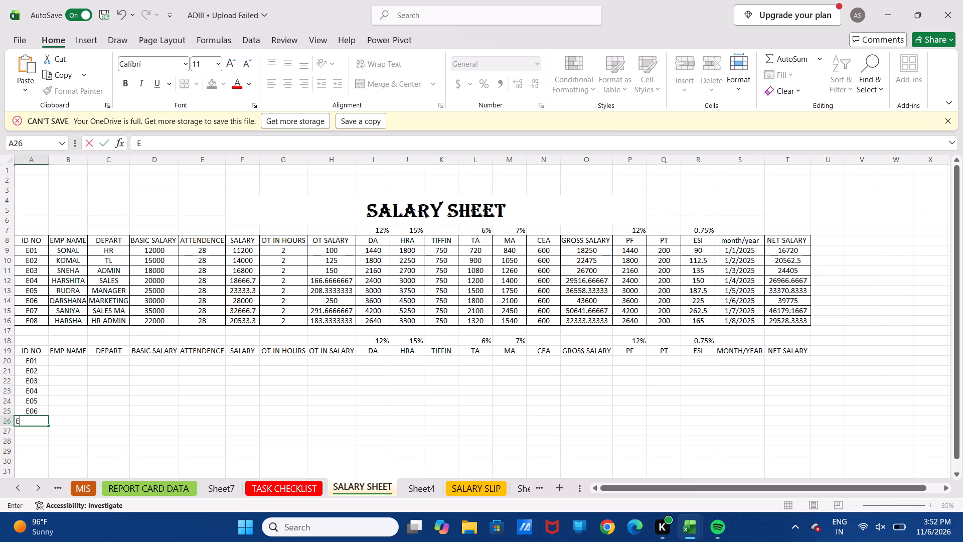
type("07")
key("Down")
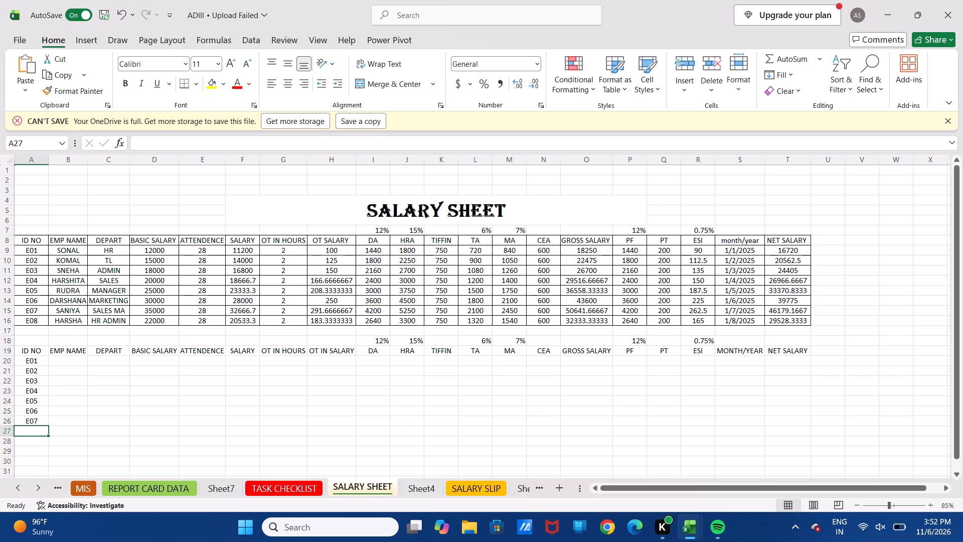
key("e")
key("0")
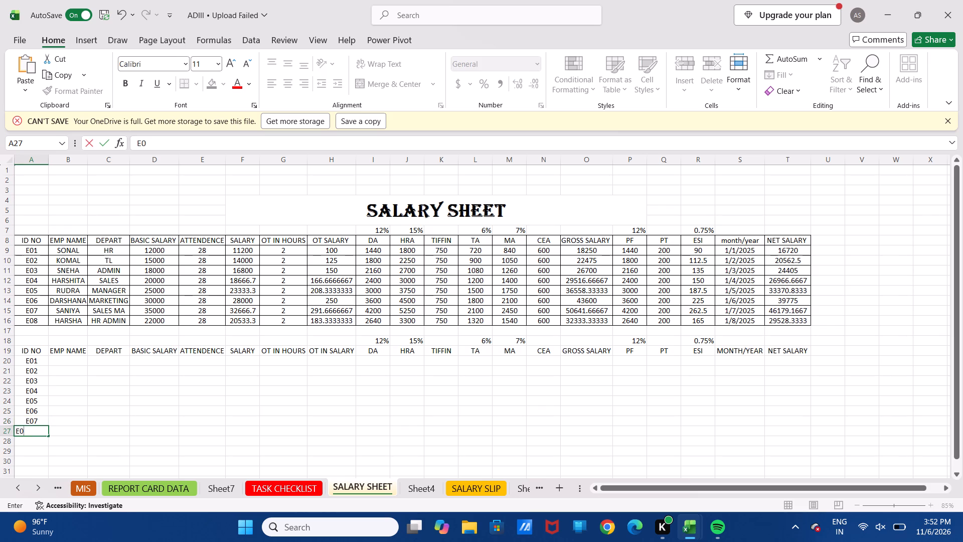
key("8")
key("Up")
Enter the employee names SONAL in B20 and KOMAL in B21 under the new EMP NAME header.
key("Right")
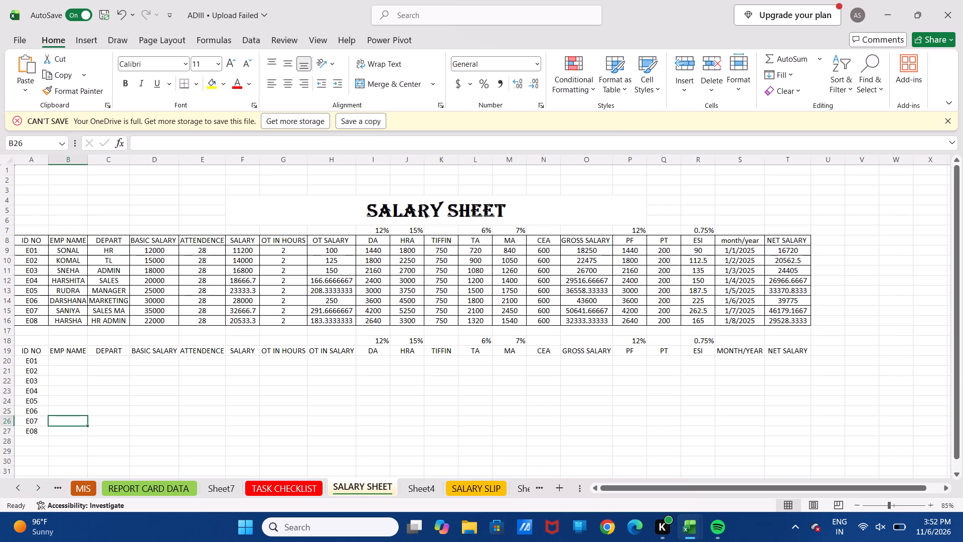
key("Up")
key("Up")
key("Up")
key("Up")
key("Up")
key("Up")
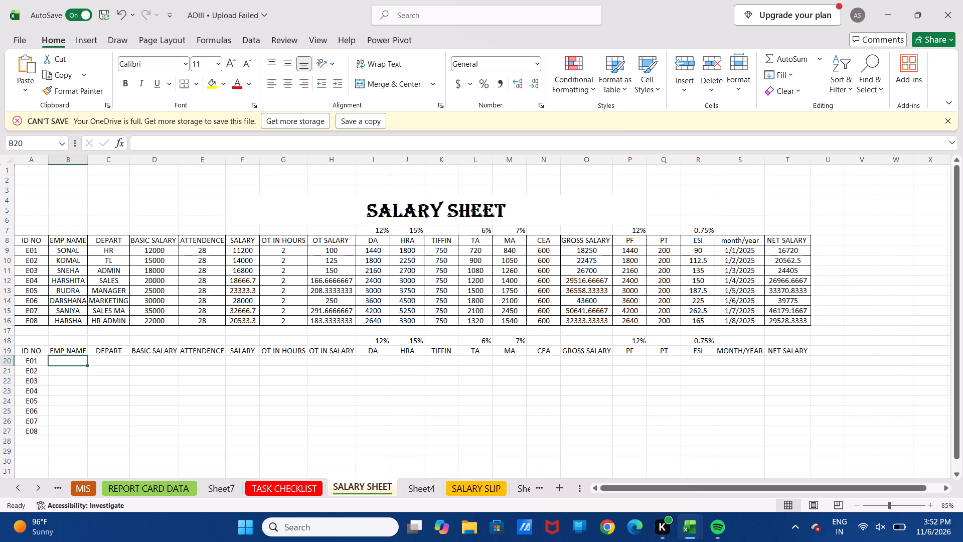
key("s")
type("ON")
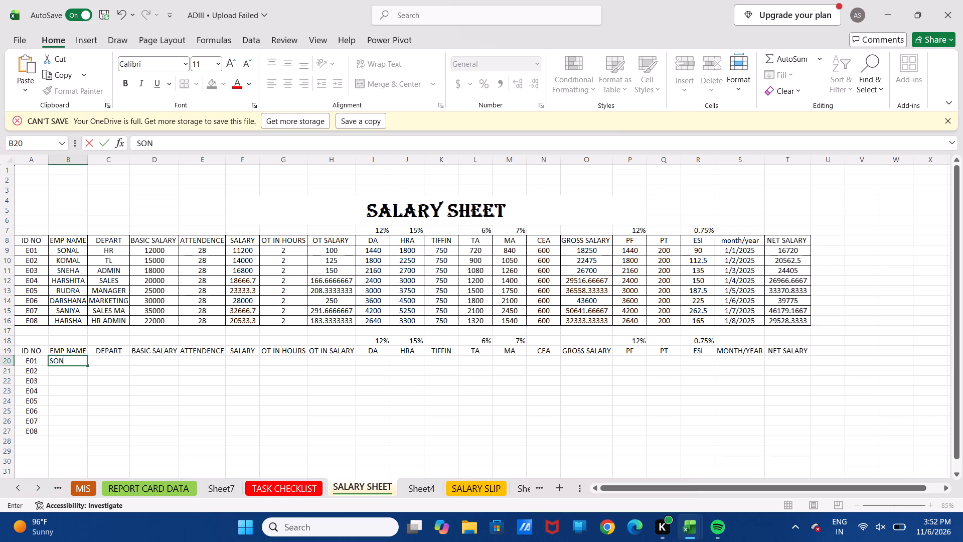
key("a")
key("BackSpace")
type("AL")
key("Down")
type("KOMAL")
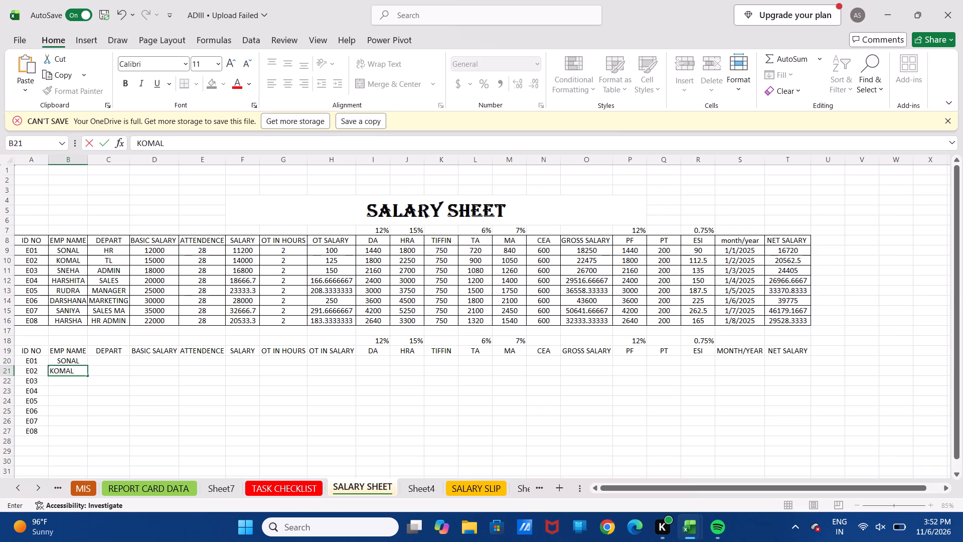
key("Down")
Enter the employee names SNEHA, HARSHITA and RUDRA in cells B22 to B24 for E03 to E05.
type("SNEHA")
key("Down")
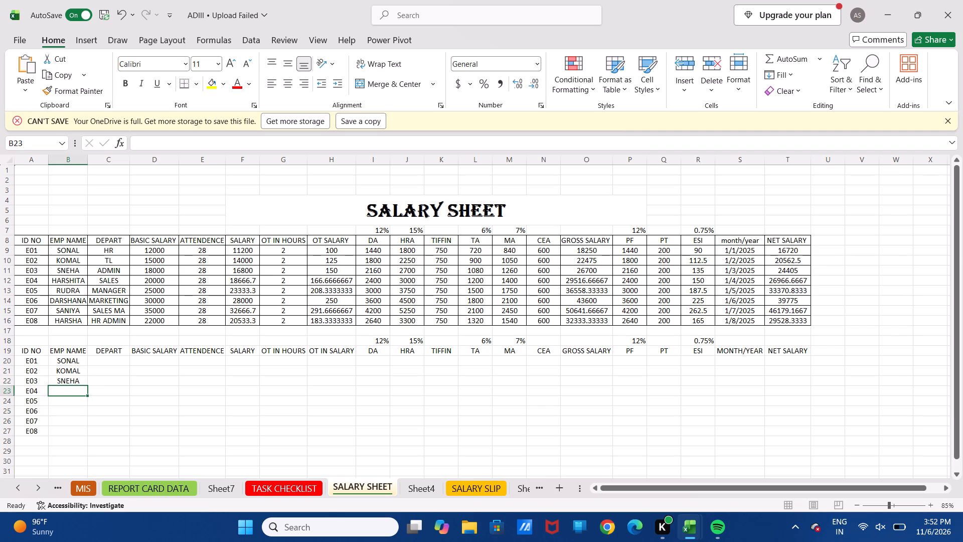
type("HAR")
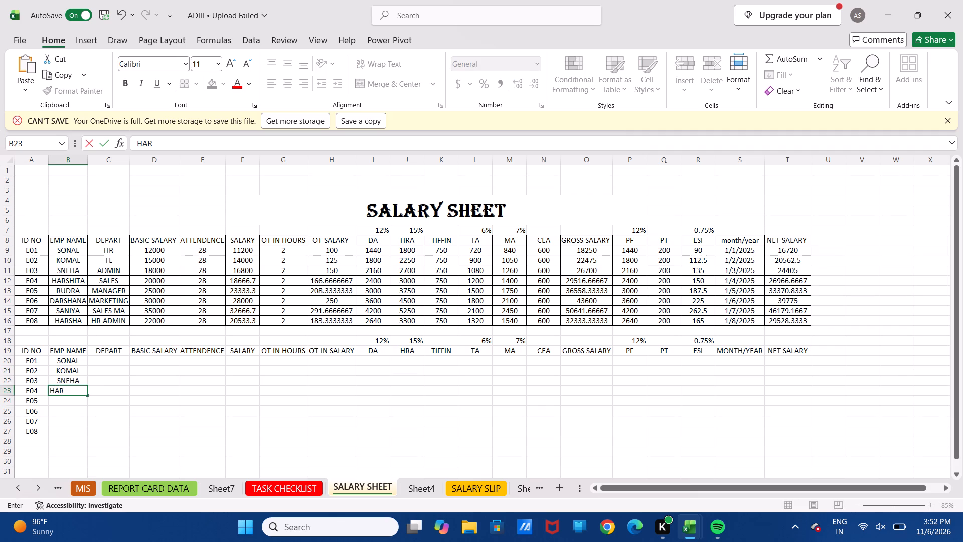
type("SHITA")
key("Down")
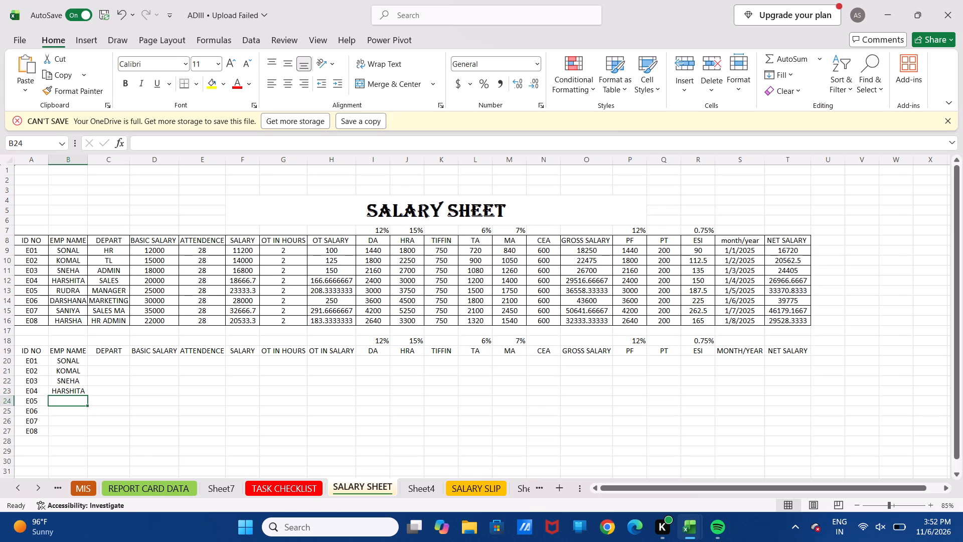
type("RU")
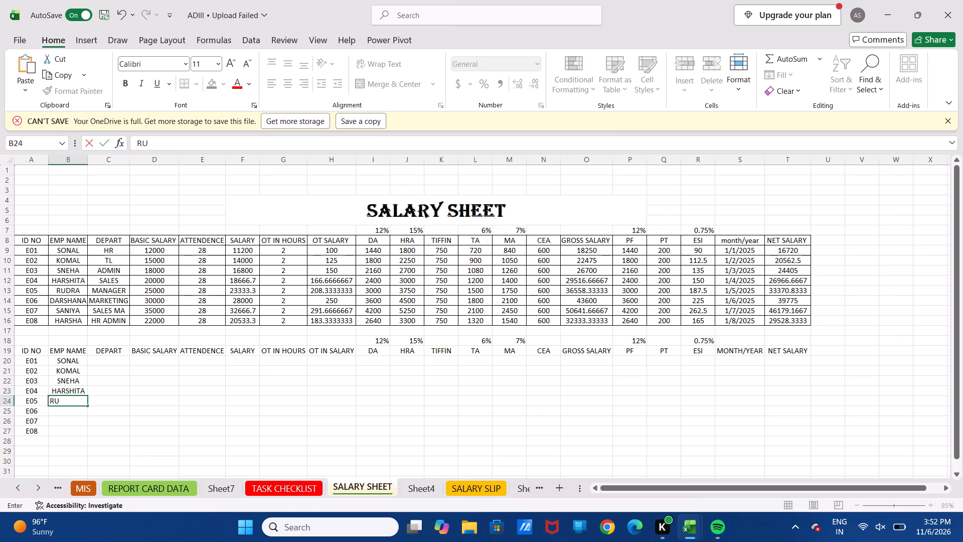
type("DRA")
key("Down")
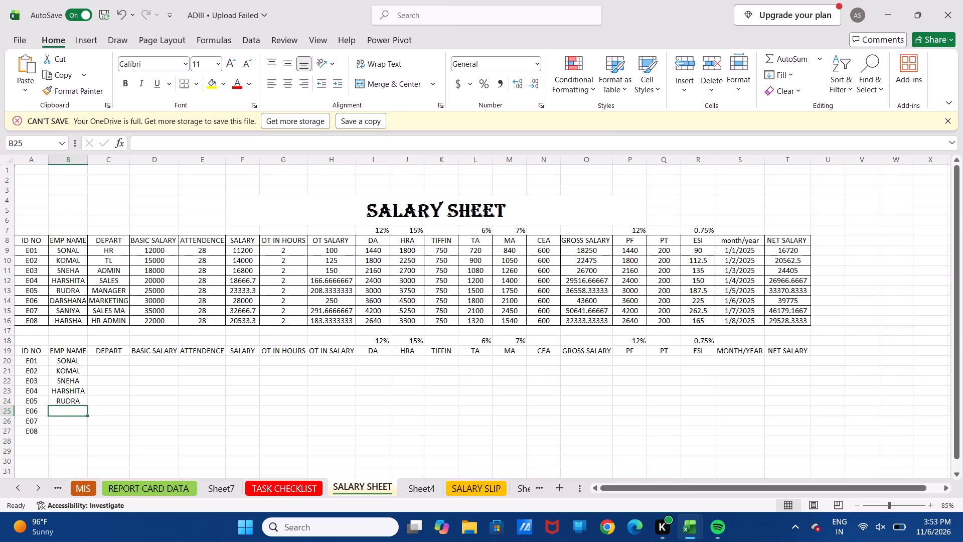
Enter the employee names DARSHANA, SANIYA and HARSHA in cells B25 to B27 for E06 to E08.
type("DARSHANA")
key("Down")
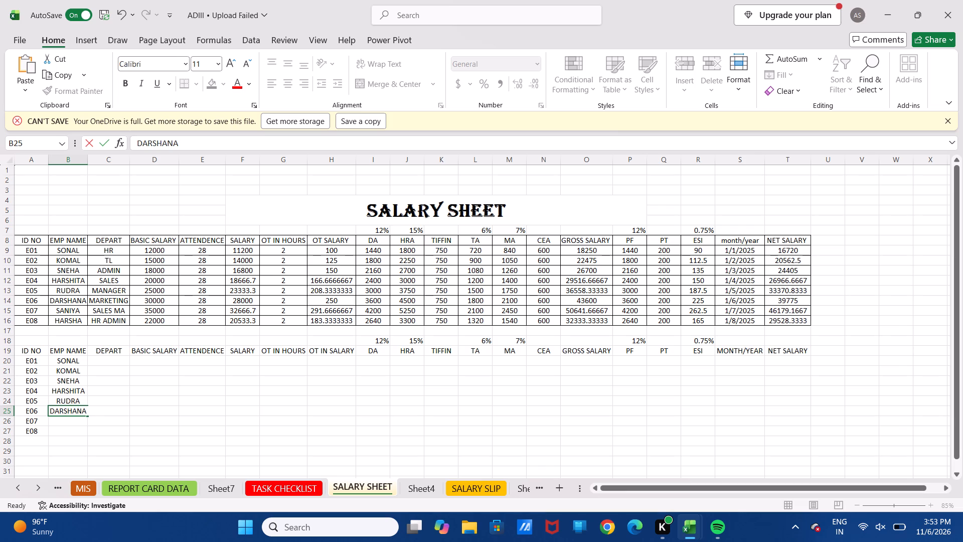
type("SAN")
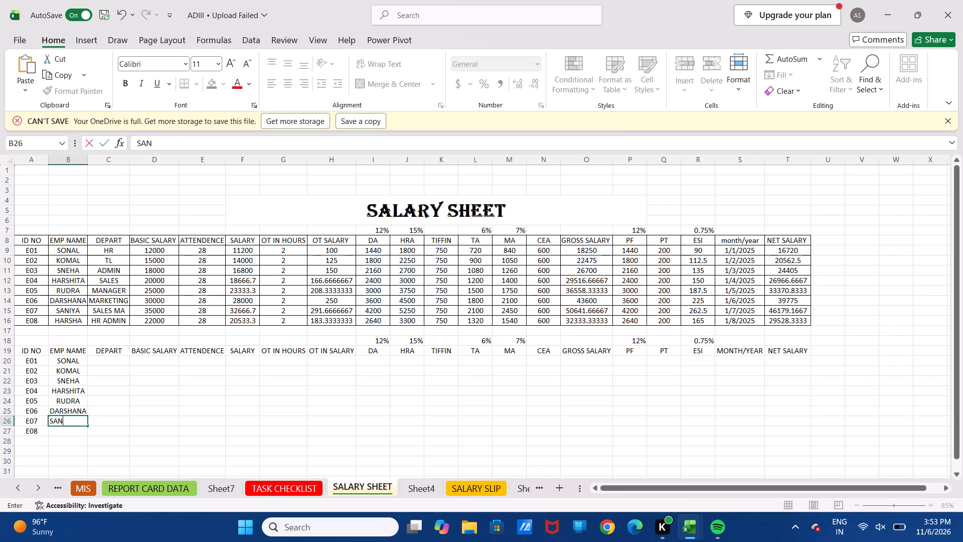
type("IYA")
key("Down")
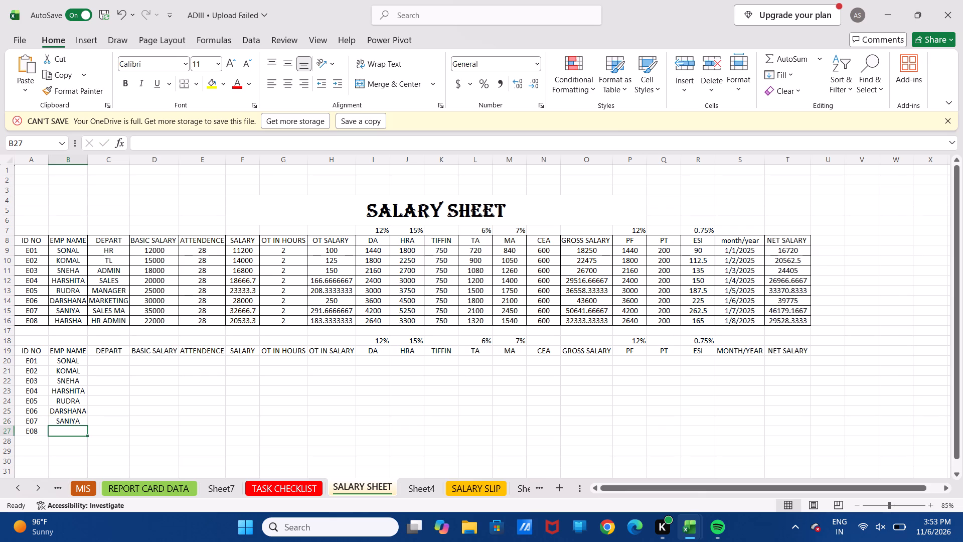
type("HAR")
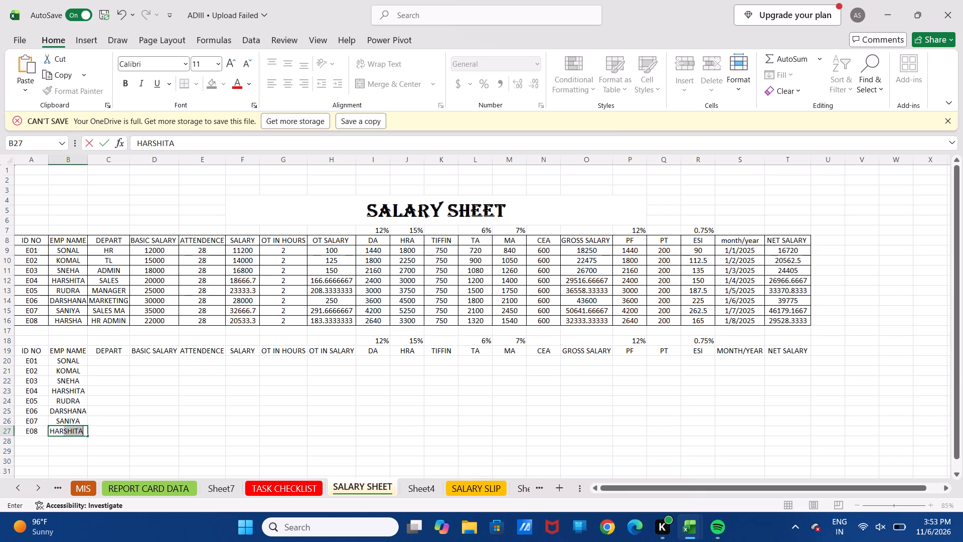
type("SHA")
Enter the departments HR, TL and ADMIN in cells C20 to C22 under the new DEPART header.
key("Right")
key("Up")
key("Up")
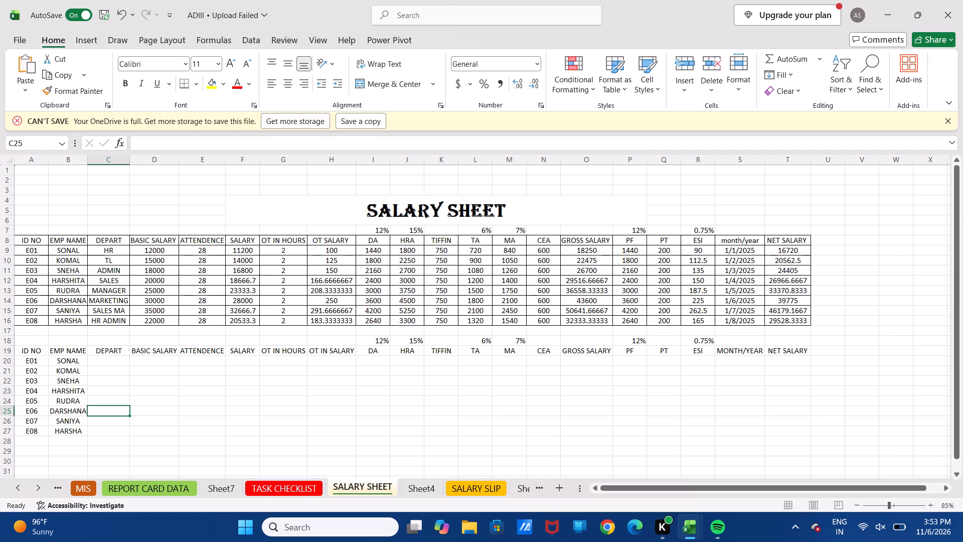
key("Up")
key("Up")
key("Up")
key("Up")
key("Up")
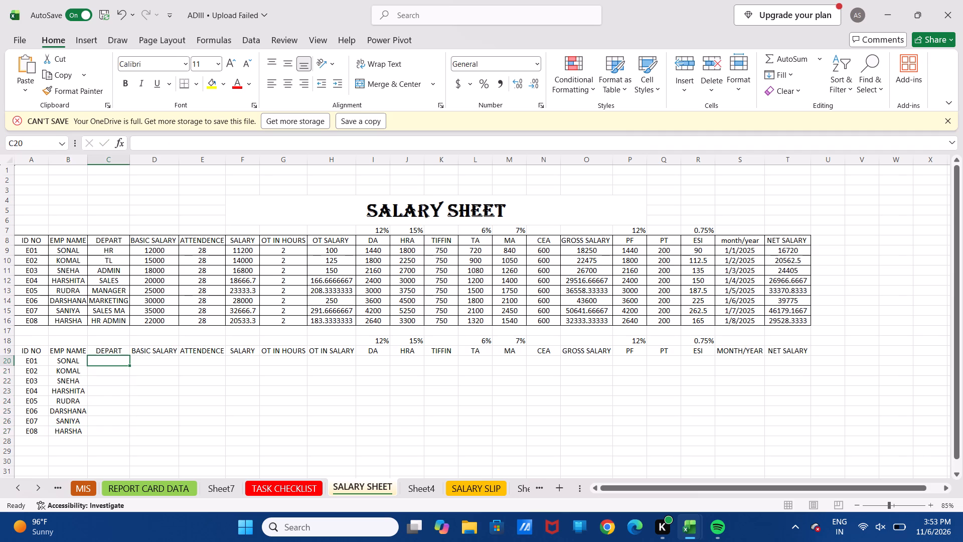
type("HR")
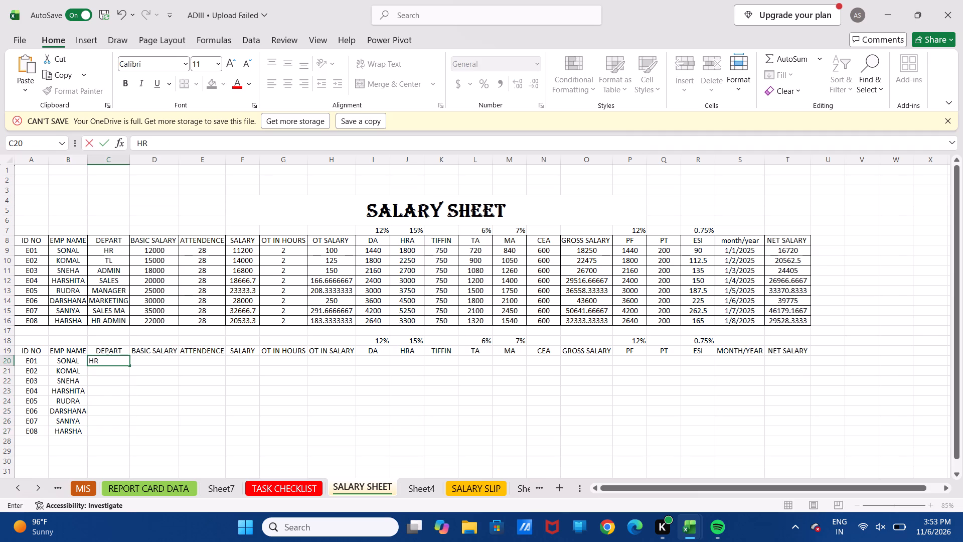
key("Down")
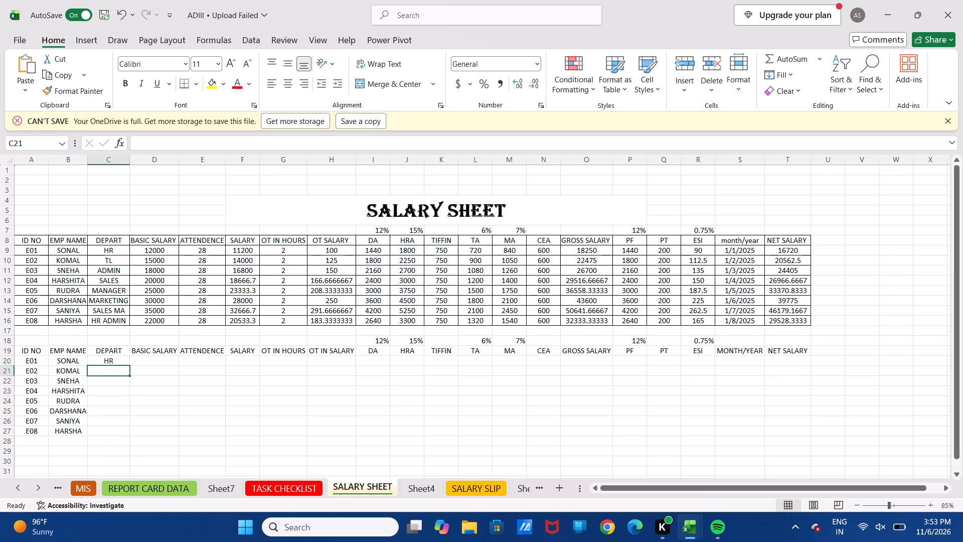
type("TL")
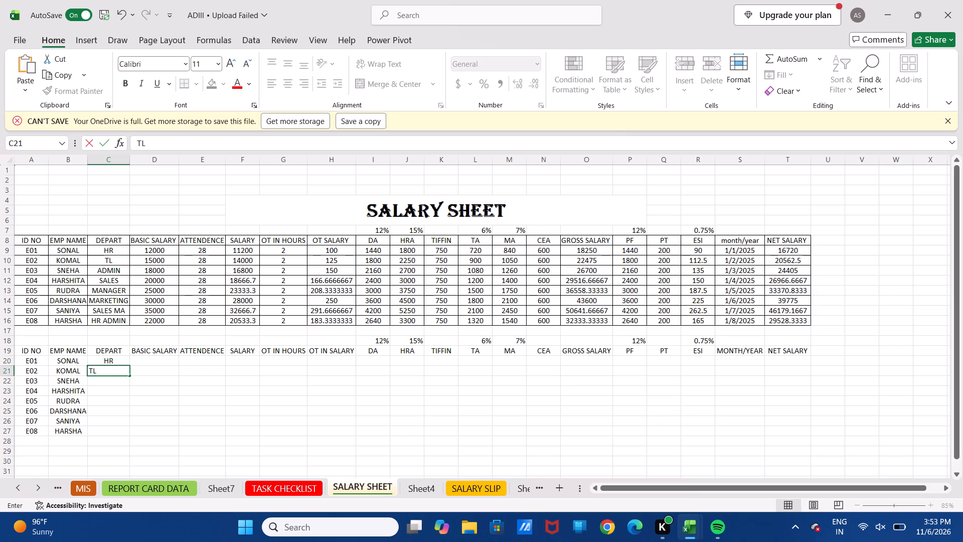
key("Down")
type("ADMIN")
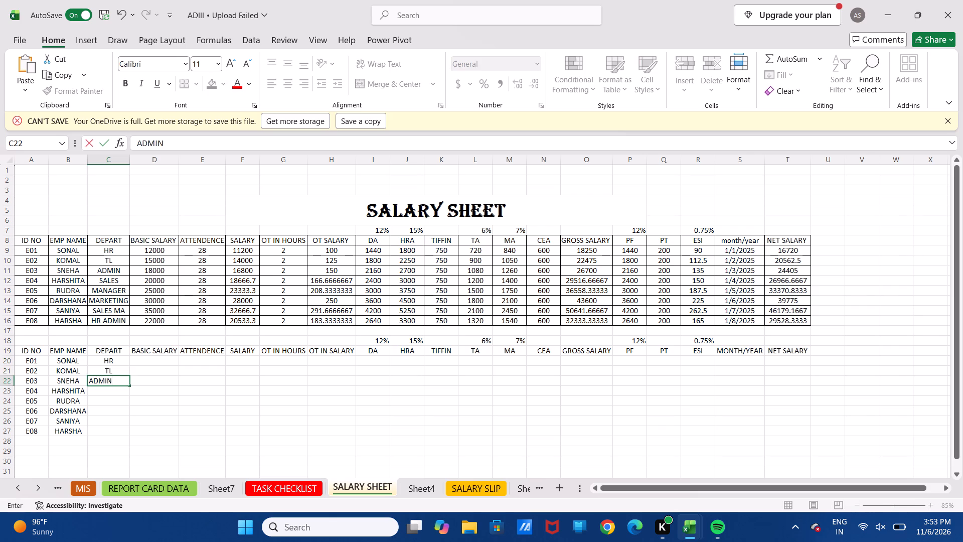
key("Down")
Continue the DEPART column with SALES, MANAGER, MARKETING, SALES MA and HRADMIN in cells C23 to C27.
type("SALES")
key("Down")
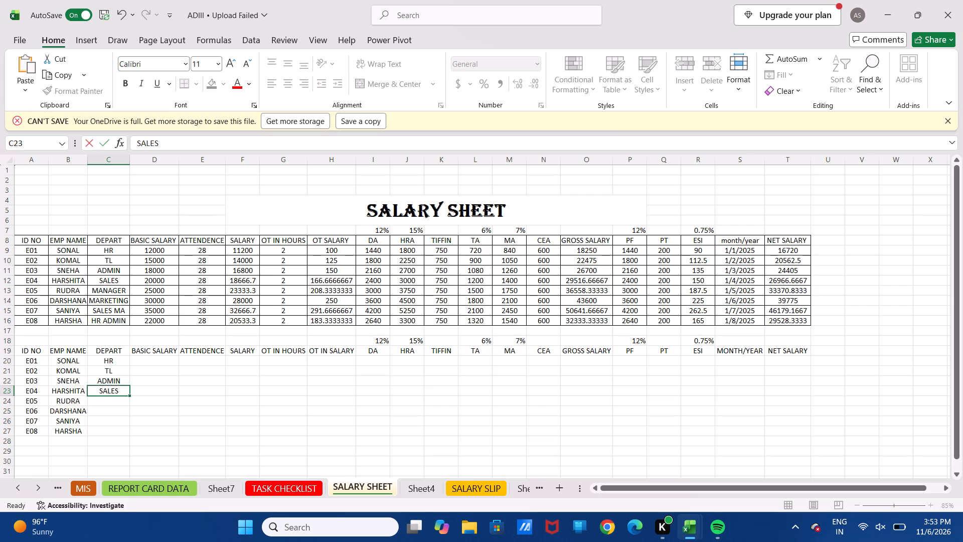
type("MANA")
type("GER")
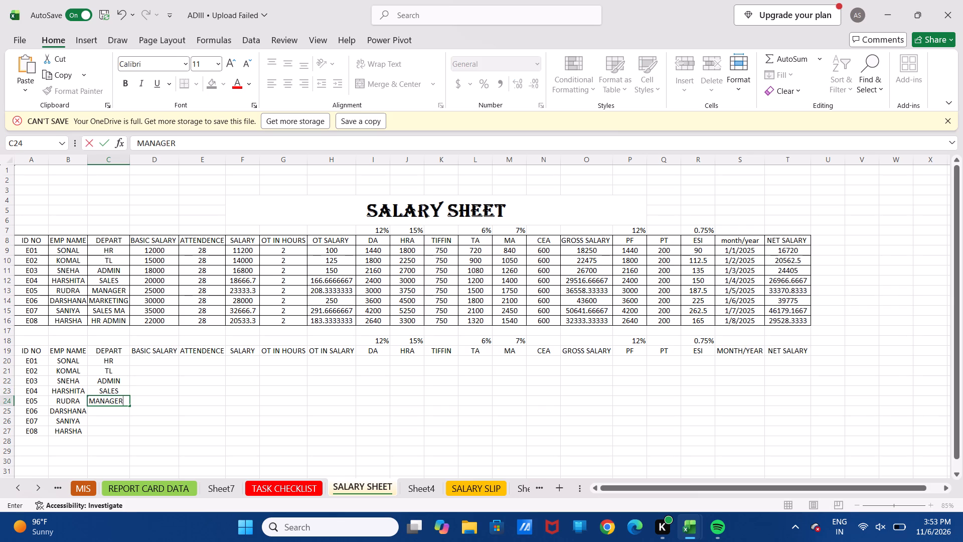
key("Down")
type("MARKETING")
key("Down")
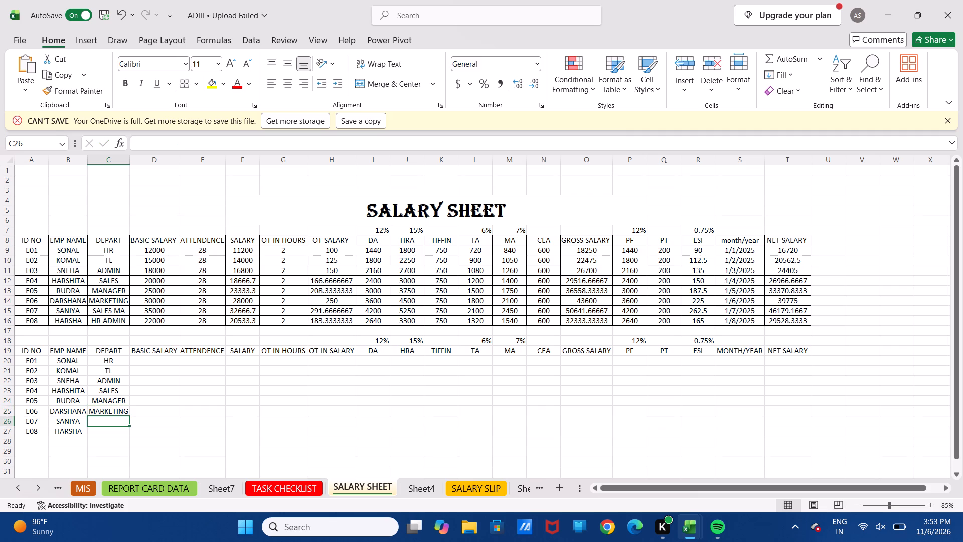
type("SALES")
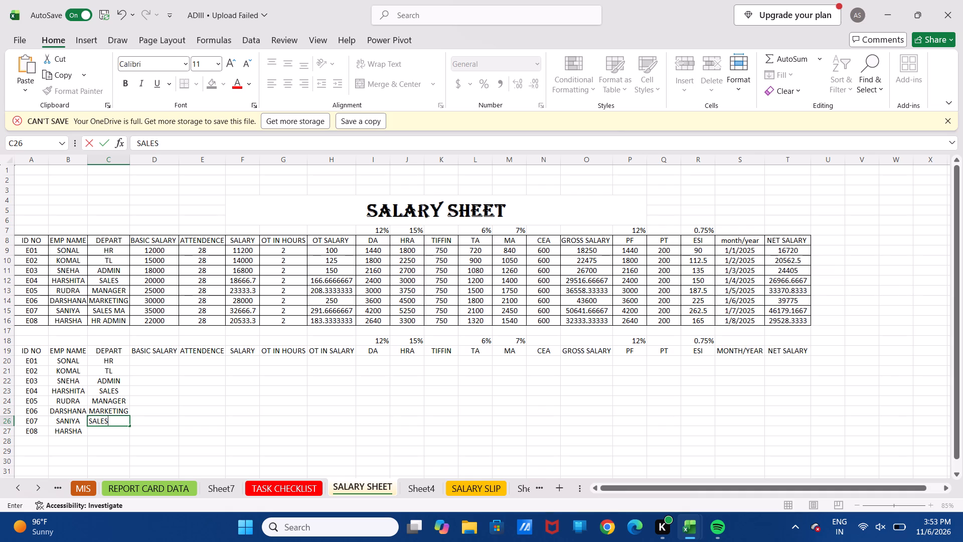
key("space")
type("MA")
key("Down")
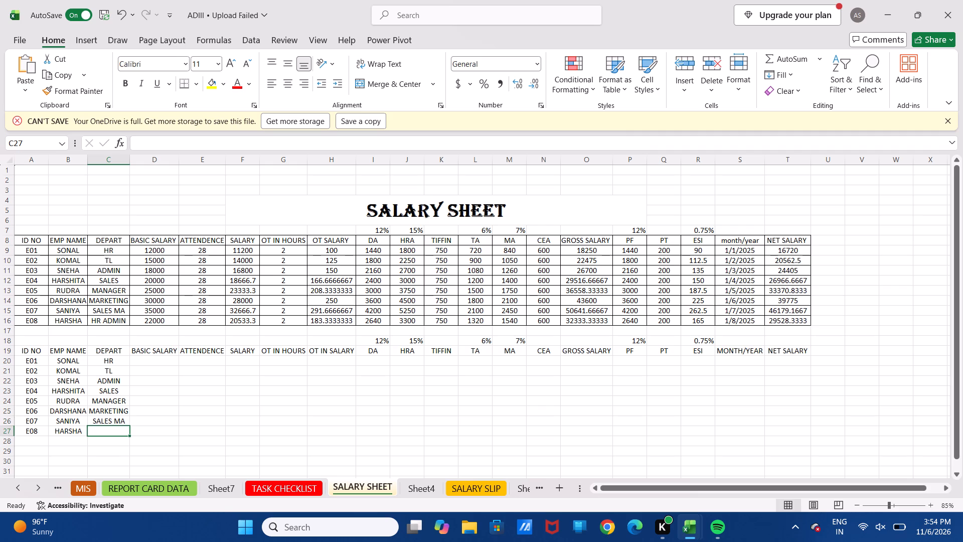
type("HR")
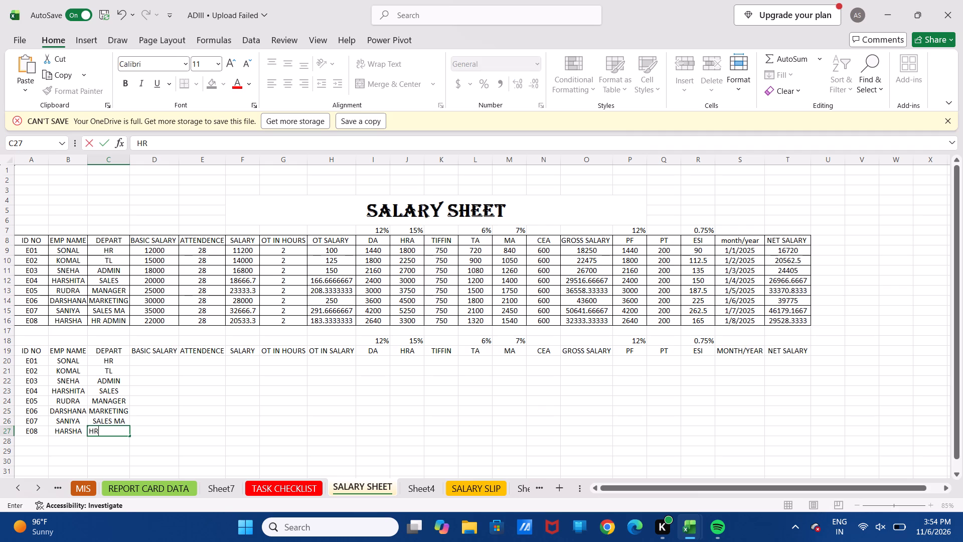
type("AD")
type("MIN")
Enter the basic salaries 12000 in D20 and 15000 in D21 under the new BASIC SALARY header.
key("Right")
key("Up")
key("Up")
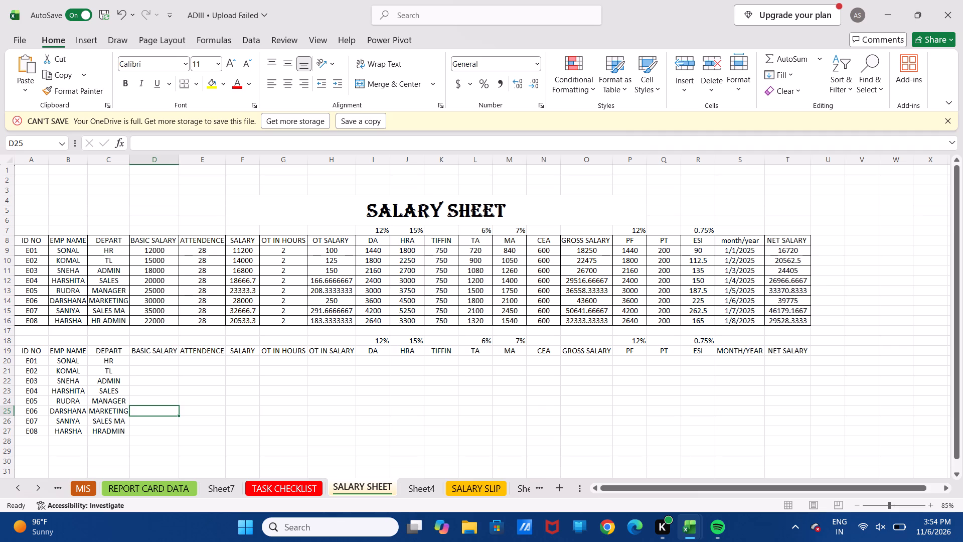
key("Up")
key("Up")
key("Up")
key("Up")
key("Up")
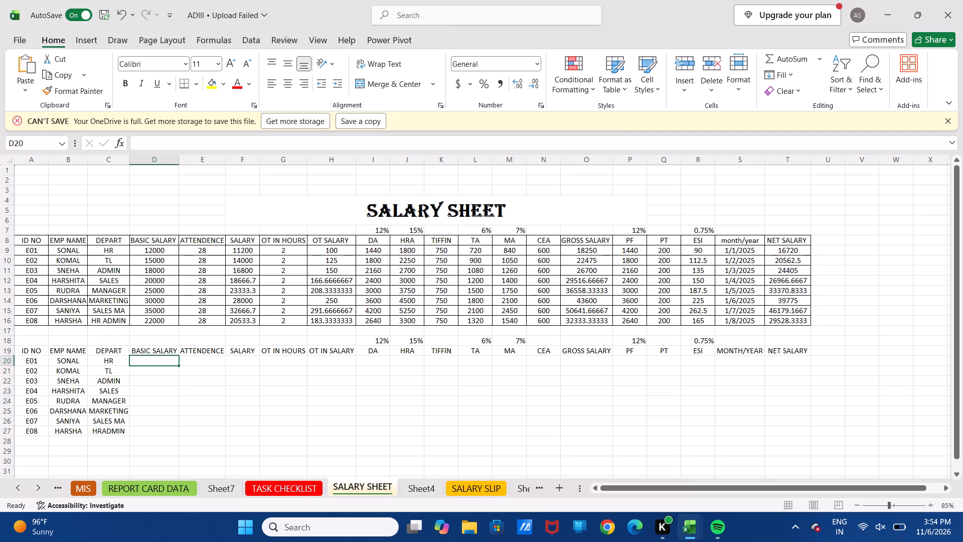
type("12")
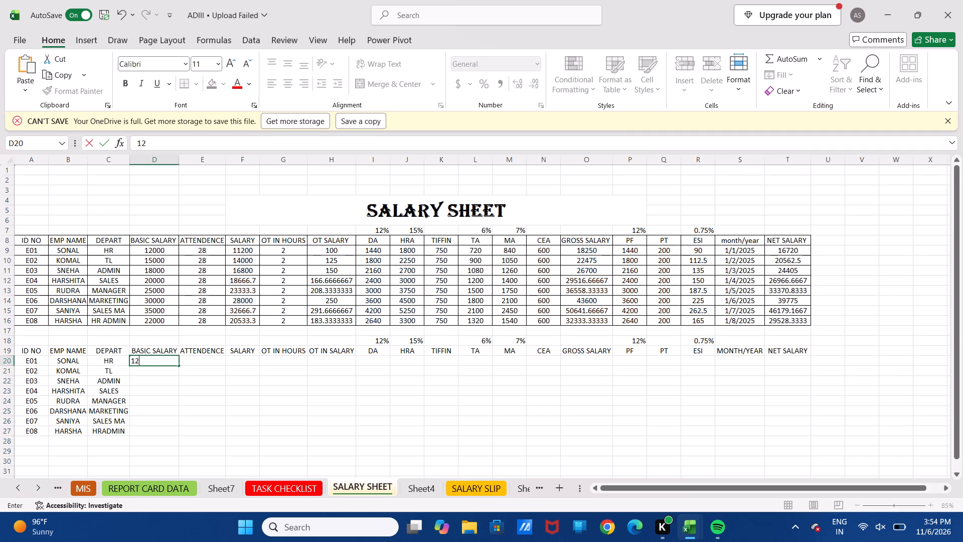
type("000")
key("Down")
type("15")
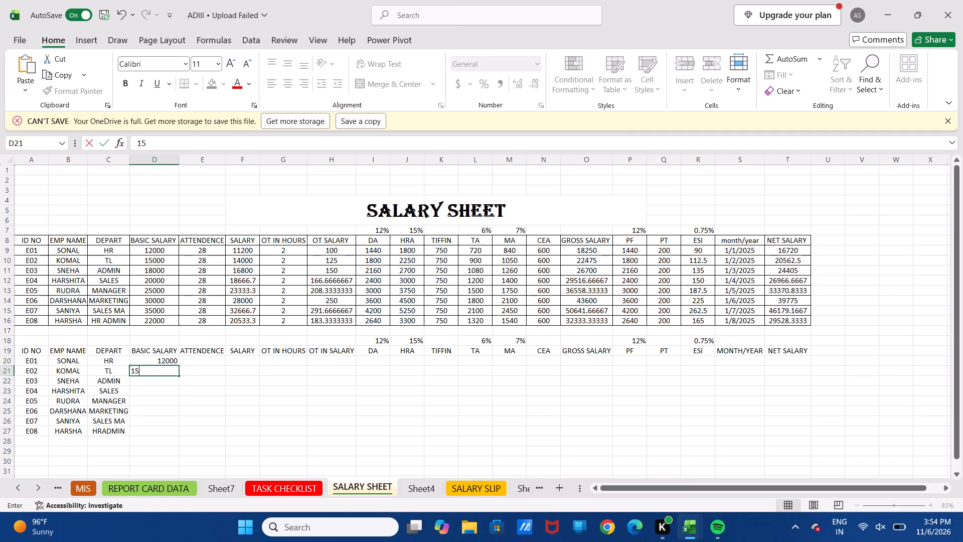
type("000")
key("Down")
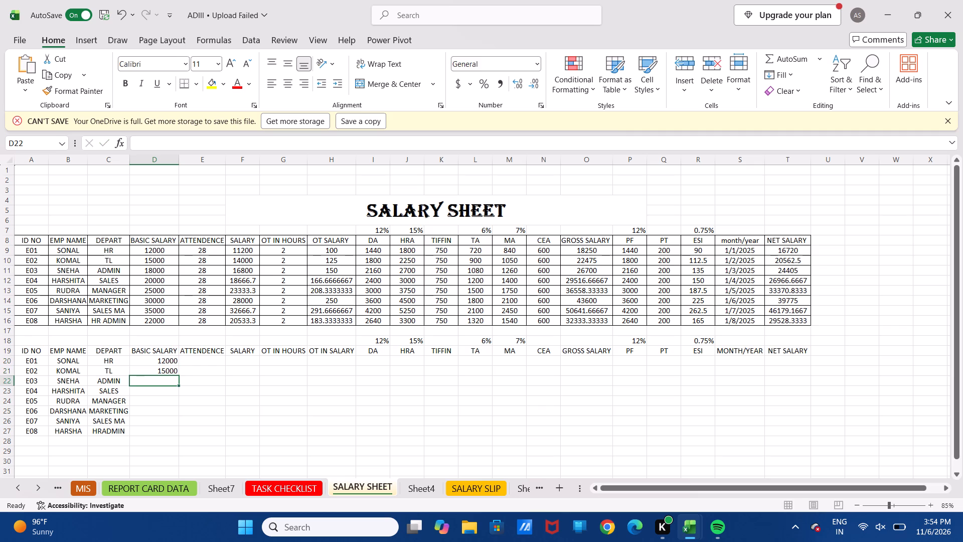
Continue the BASIC SALARY column with 18000, 20000, 25000, 30000, 35000 and 22000 in cells D22 to D27.
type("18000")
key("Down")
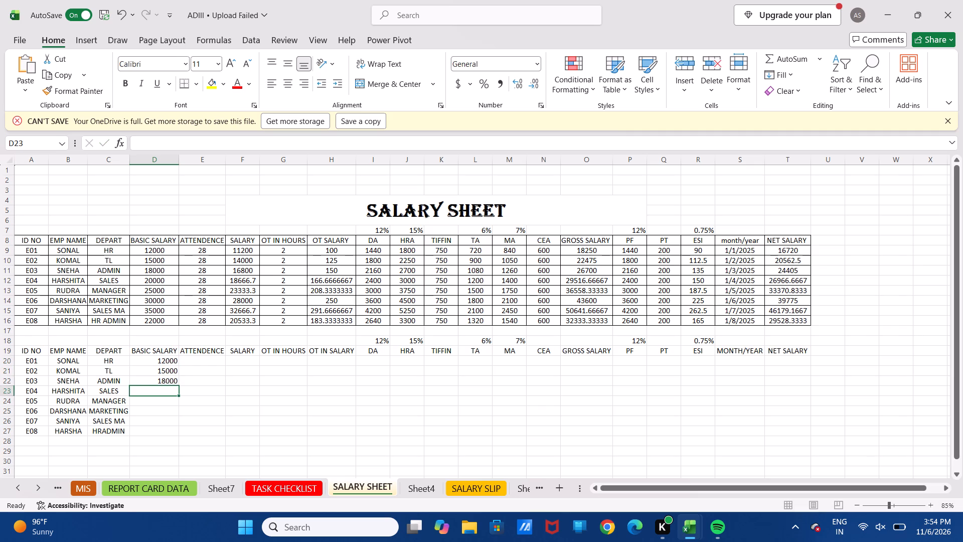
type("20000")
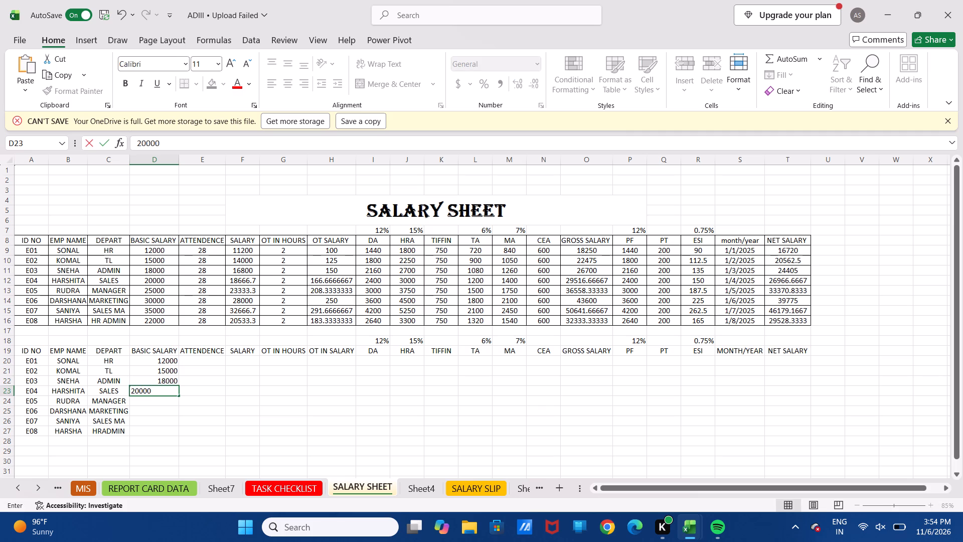
key("Down")
type("25000")
key("Down")
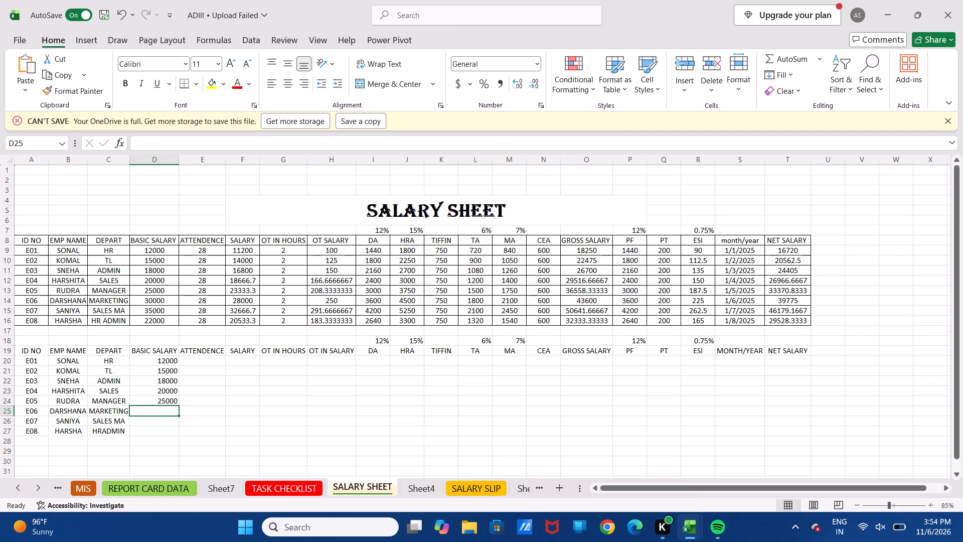
type("30000")
key("Right")
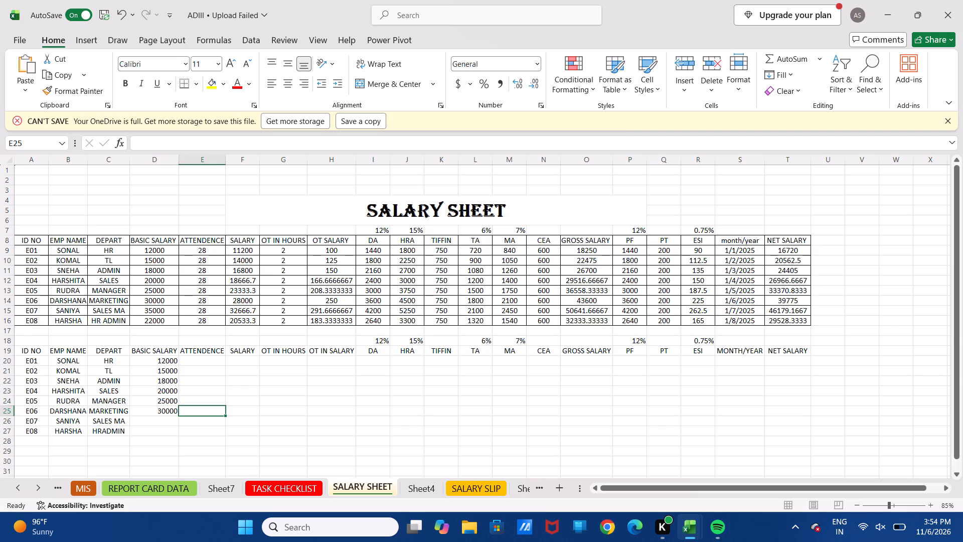
key("Left")
key("Down")
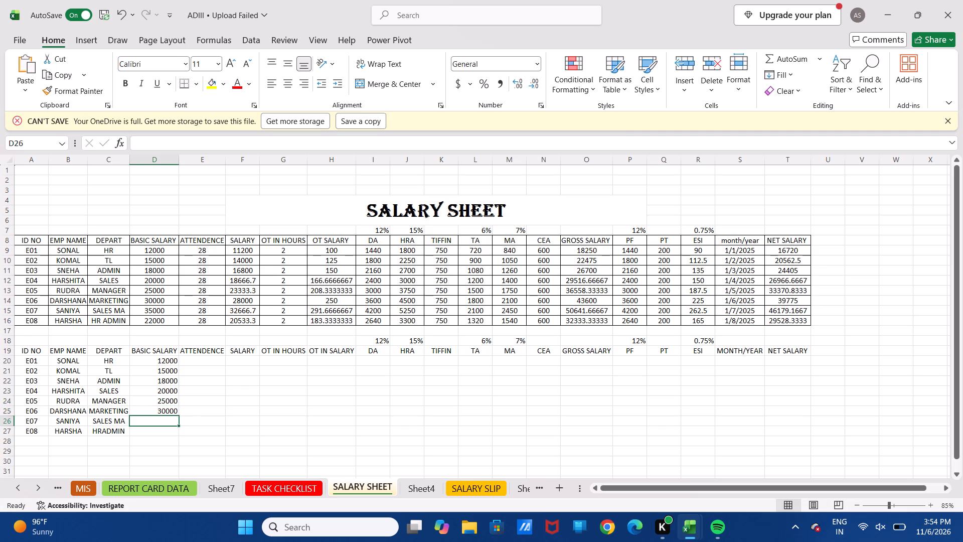
type("35000")
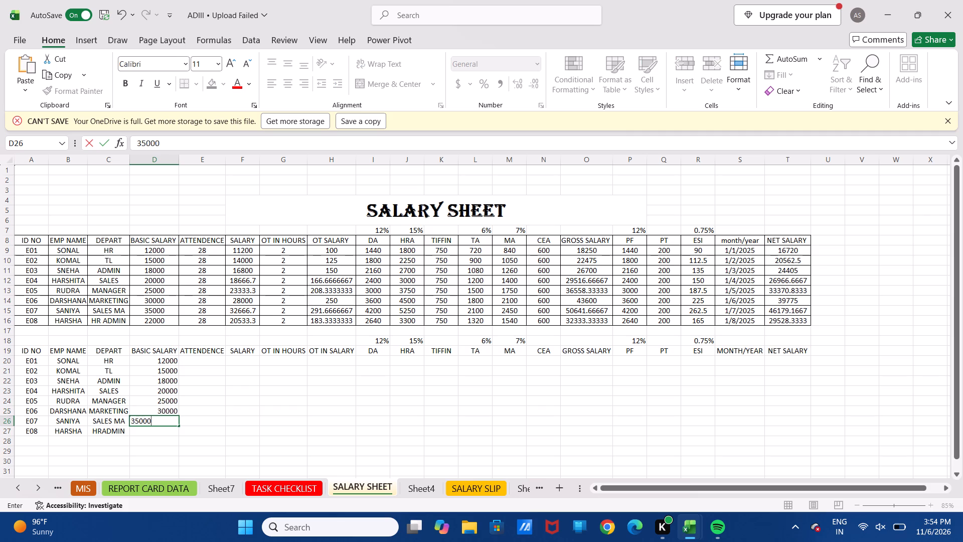
key("Down")
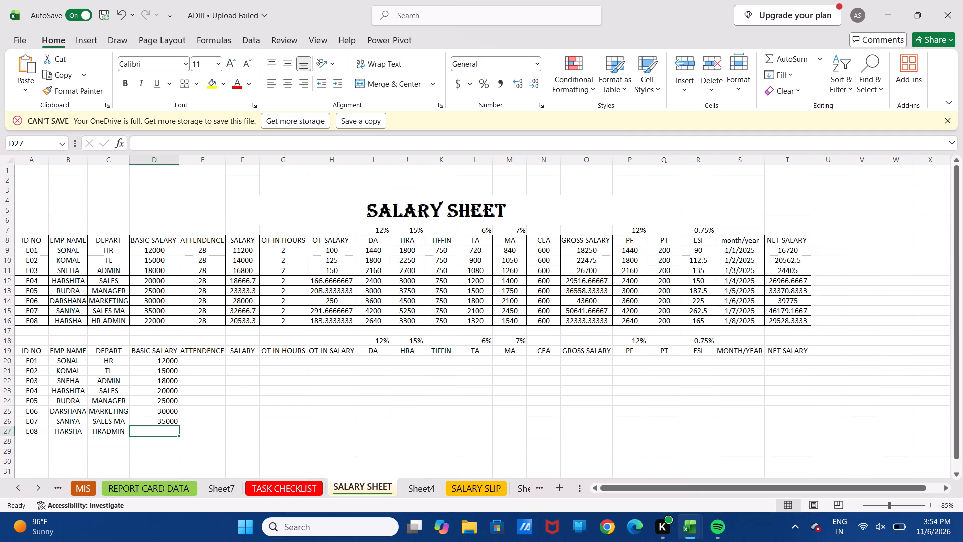
type("22000")
Enter an attendance of 28 in cells E20 and E21 under the new ATTENDENCE header.
key("Right")
key("Up")
key("Up")
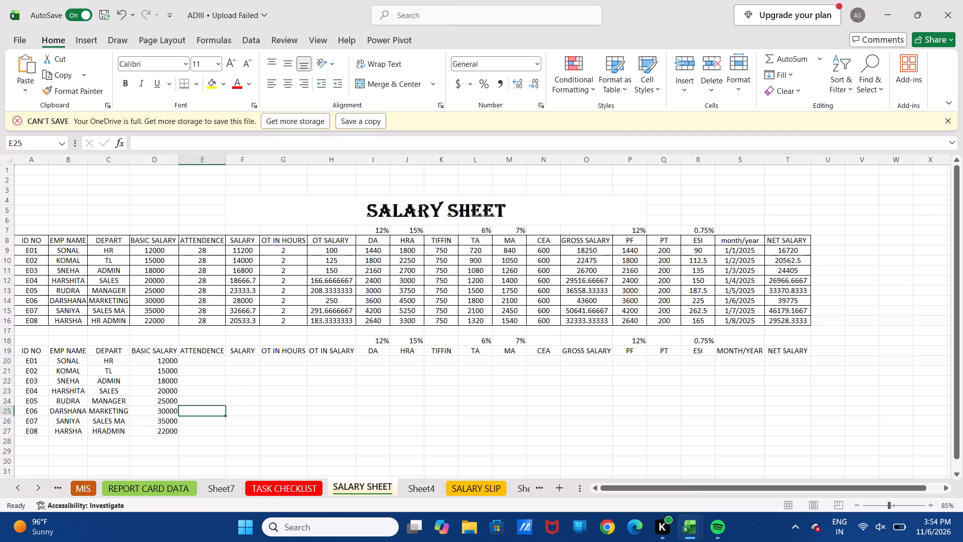
key("Up")
key("Up")
key("Up")
key("Up")
key("Up")
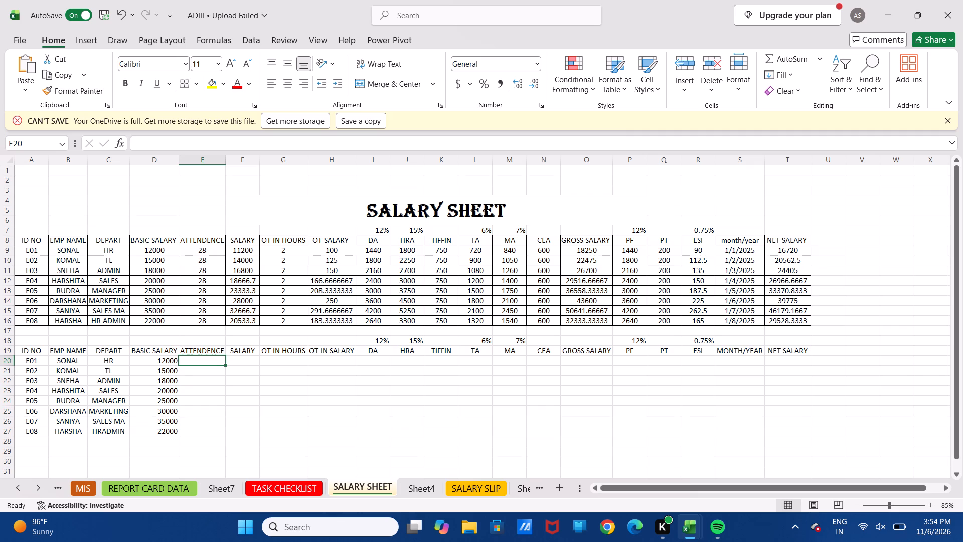
type("28")
key("Down")
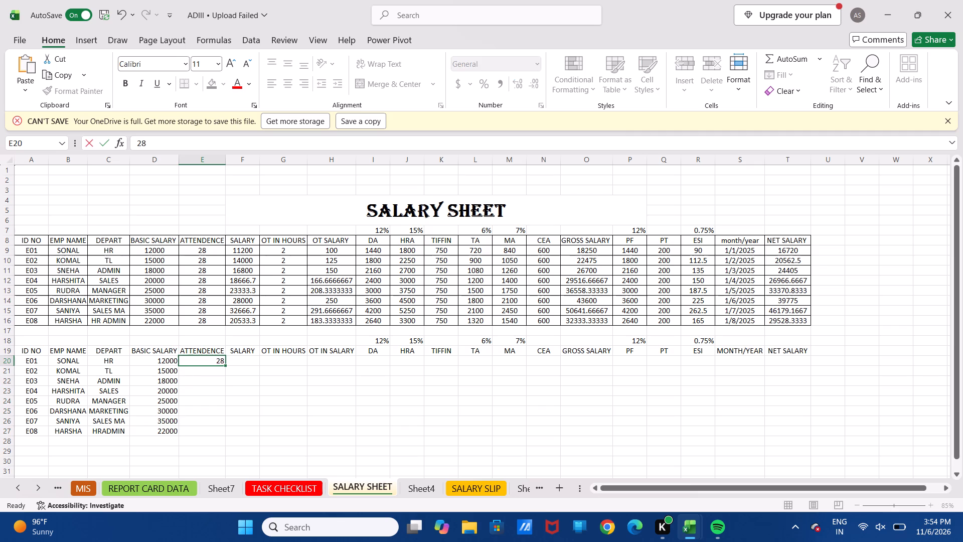
type("28")
key("Down")
Continue the new ATTENDENCE column with 28 in cells E22 and E23.
left_click(37, 358)
key("2")
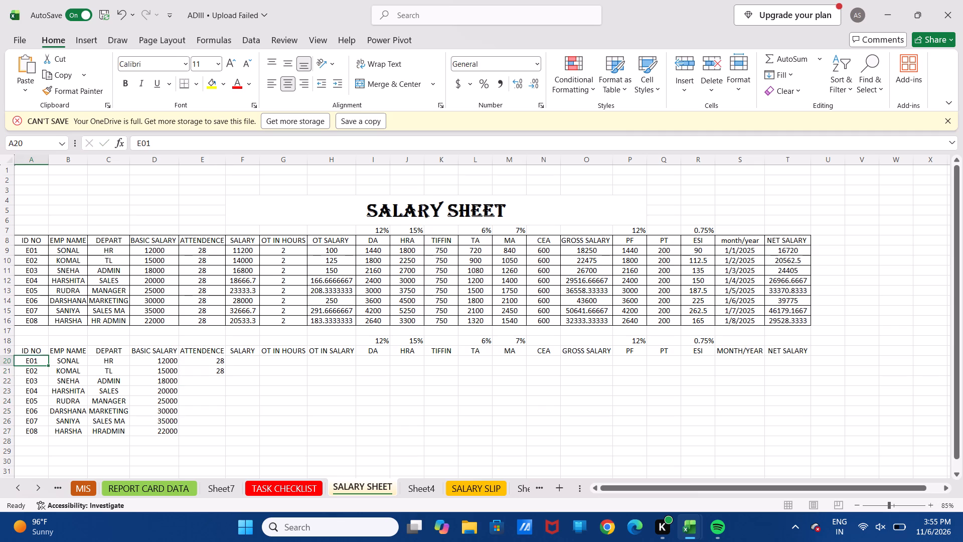
key("Down")
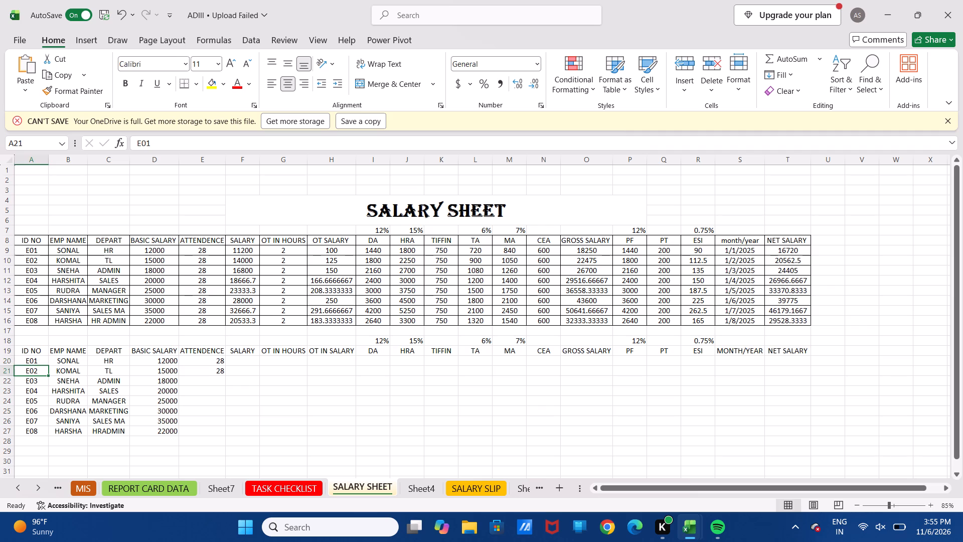
key("Down")
key("Right")
key("Right")
key("Right")
key("Right")
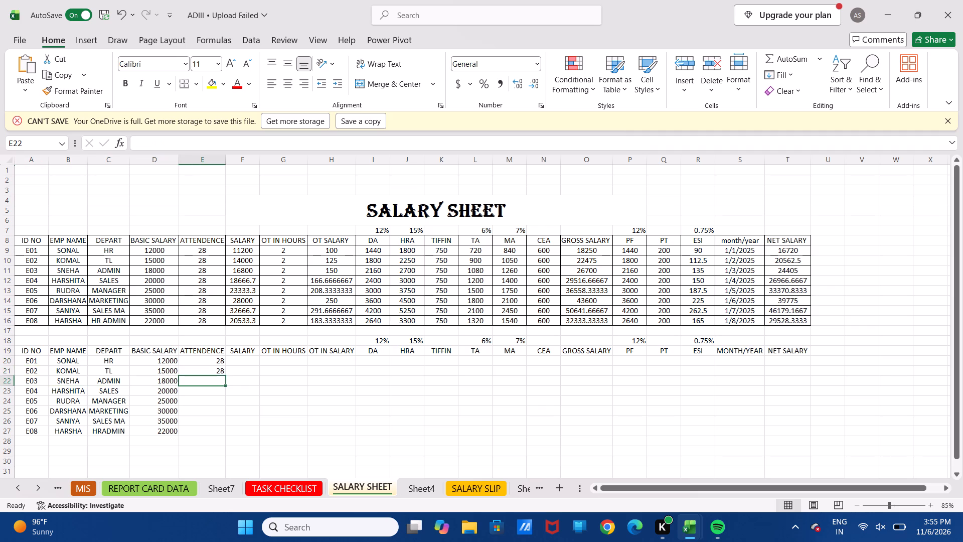
type("28")
key("Down")
type("28")
key("Down")
Complete the new ATTENDENCE column with 28 in cells E24 to E27.
type("58")
key("BackSpace")
key("BackSpace")
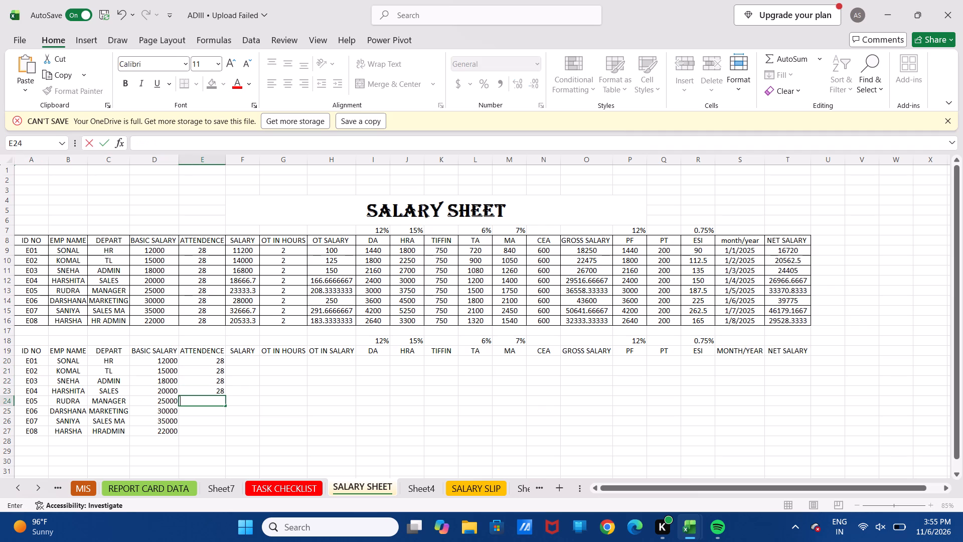
type("28")
key("Down")
type("28")
key("Down")
type("28")
key("Down")
type("28")
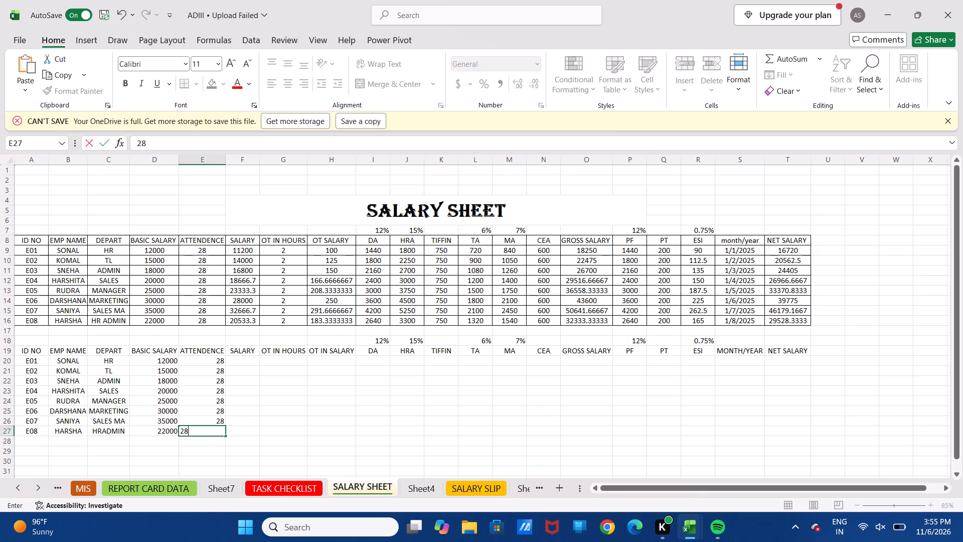
key("Right")
Examine the SALARY formula in cell F9 of the original table without changing it.
key("Up")
key("Up")
key("Up")
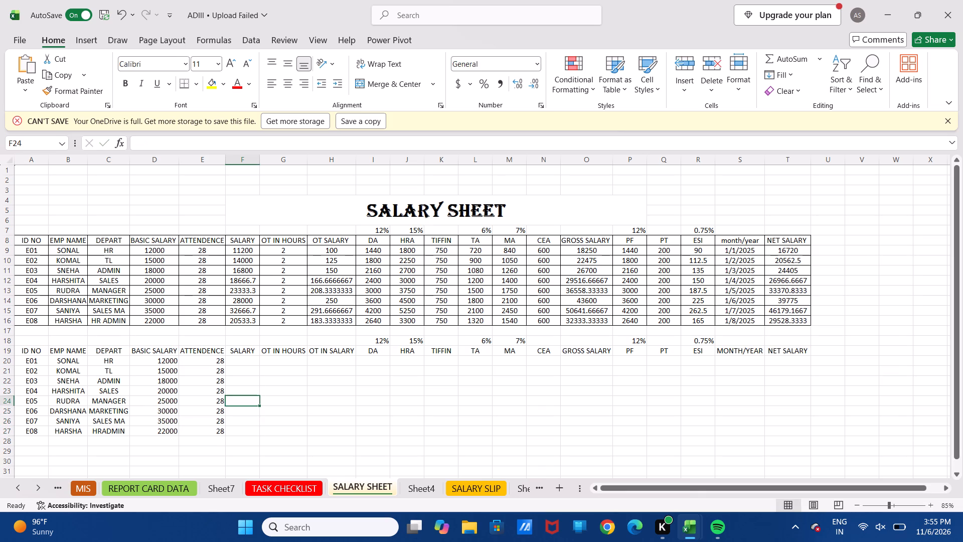
key("Up")
key("Up")
key("Up")
left_click(191, 304)
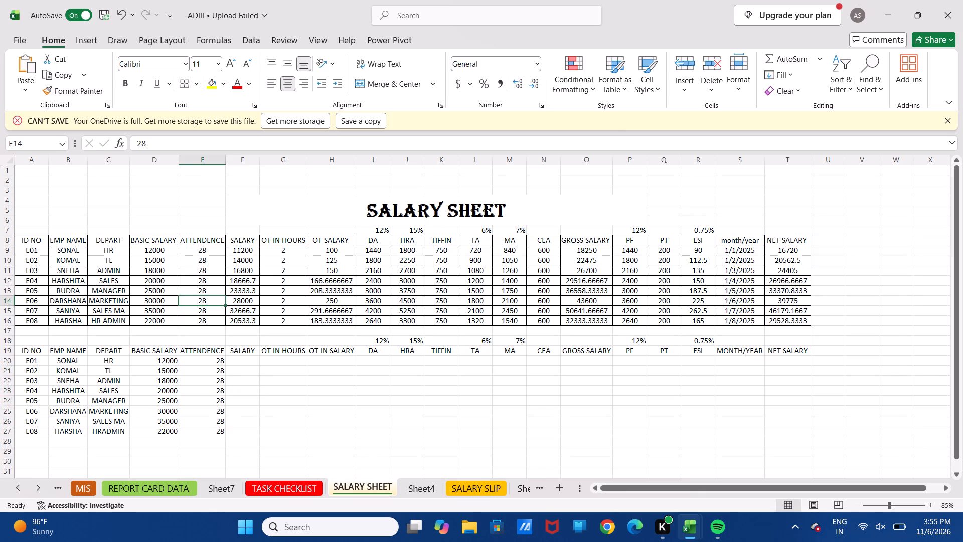
left_click(174, 293)
left_click(248, 251)
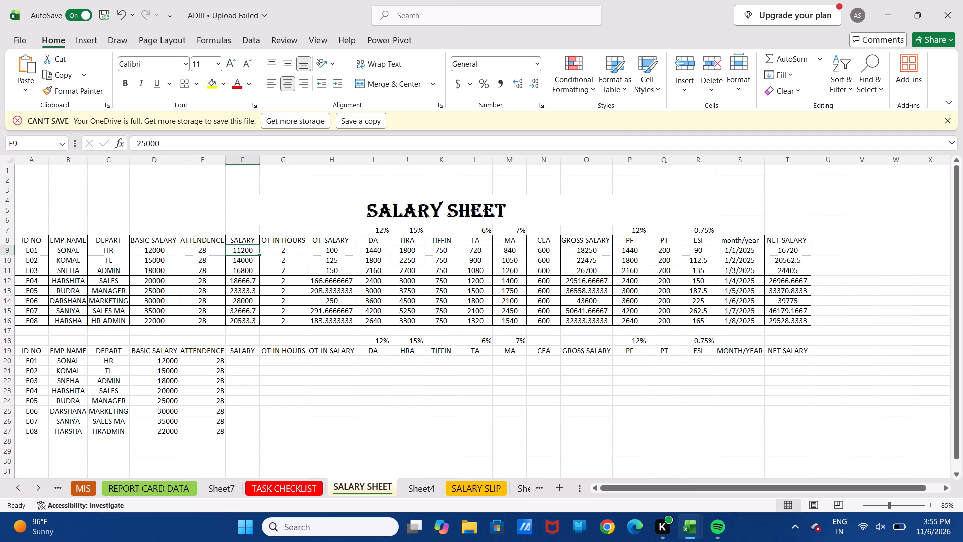
double_click(248, 251)
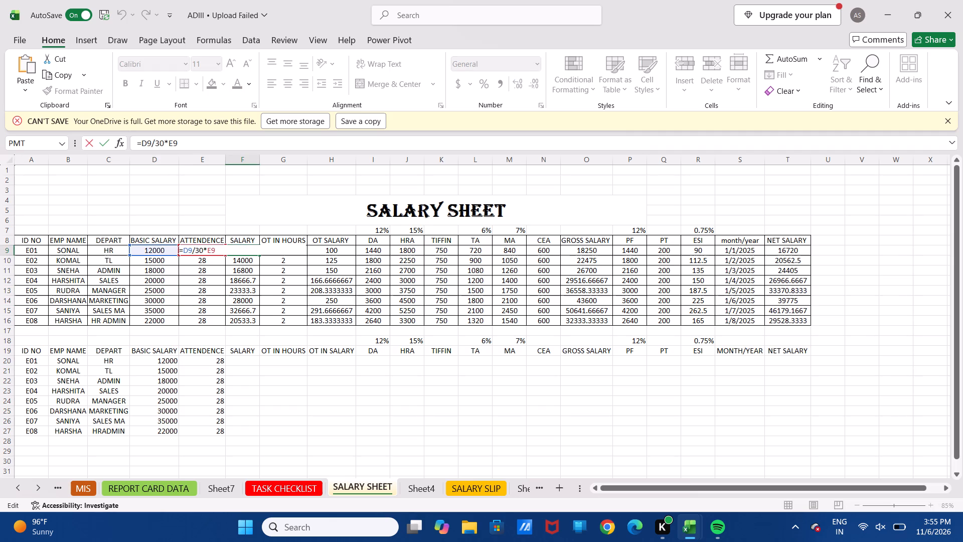
key("Escape")
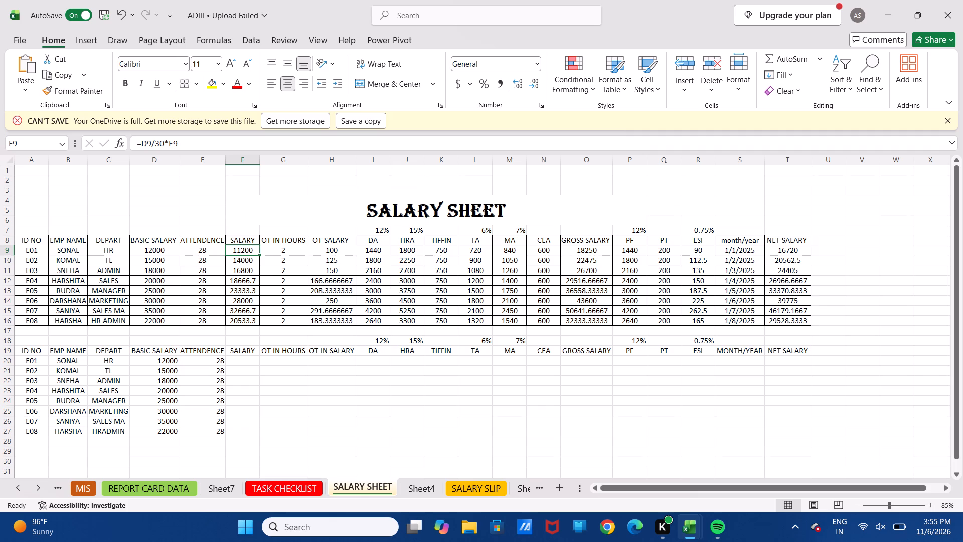
Enter the formula =D20/30*E20 in cell F20 under the new SALARY header.
left_click(242, 359)
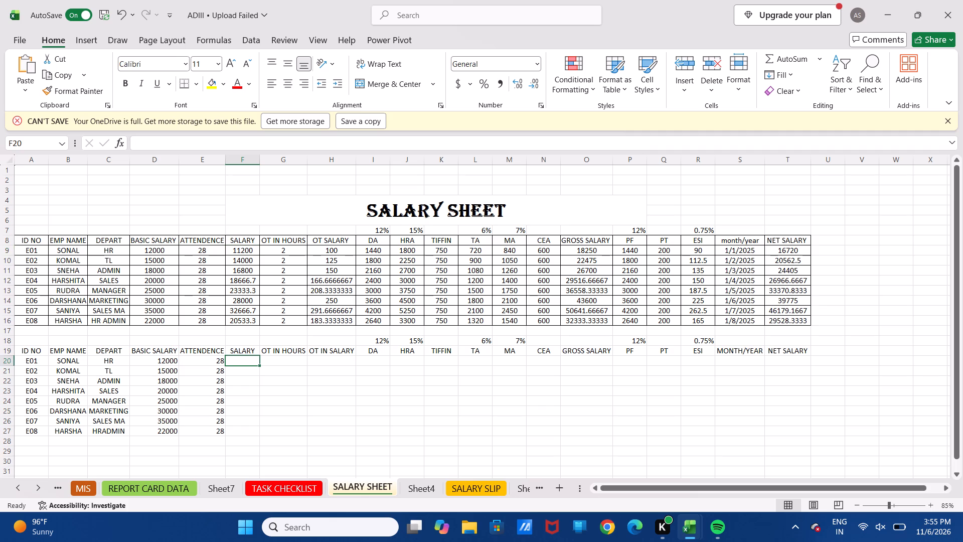
key("equal")
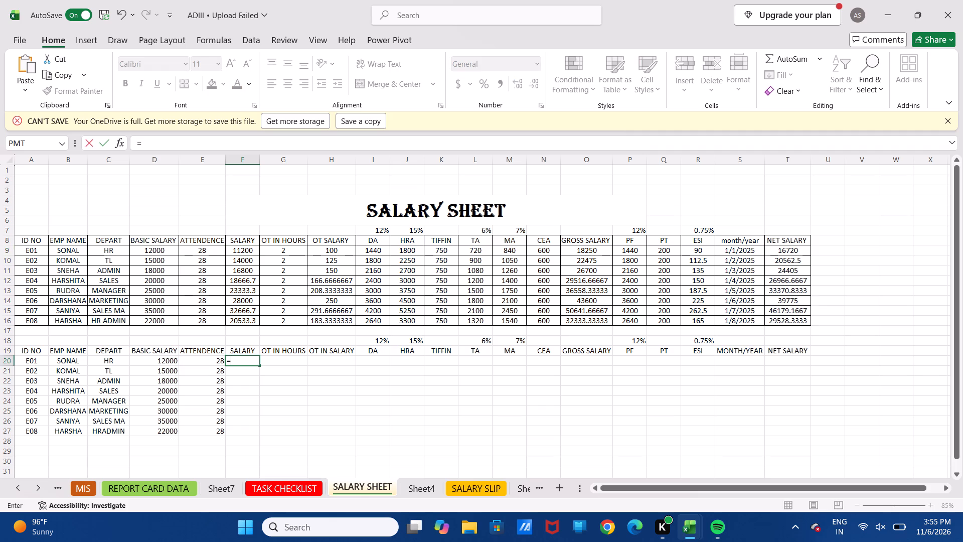
key("Left")
key("Left")
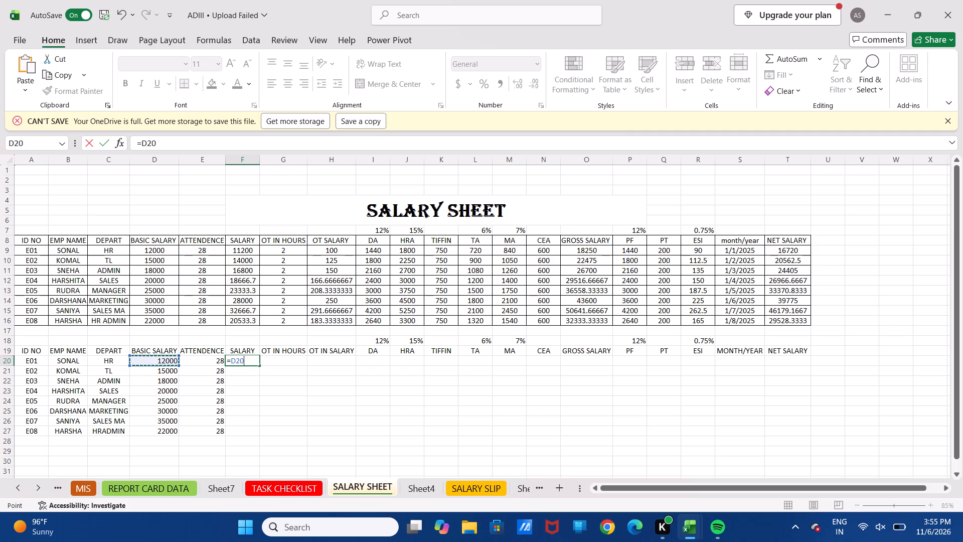
key("slash")
type("30")
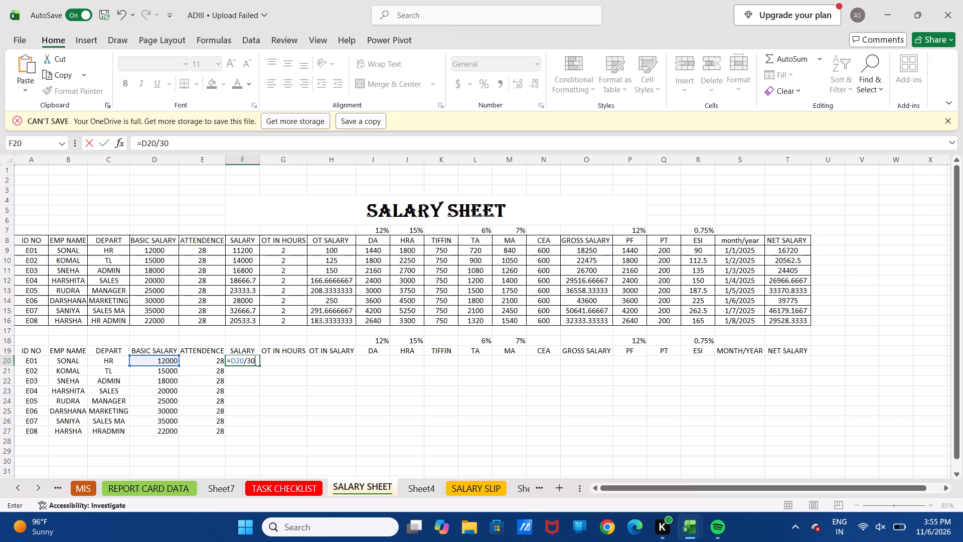
key("asterisk")
key("Left")
key("Return")
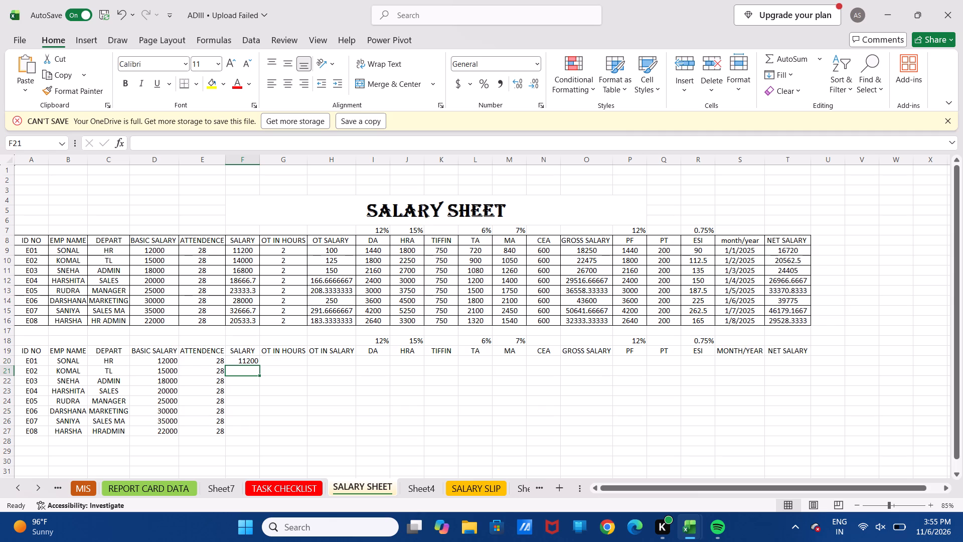
left_click(251, 361)
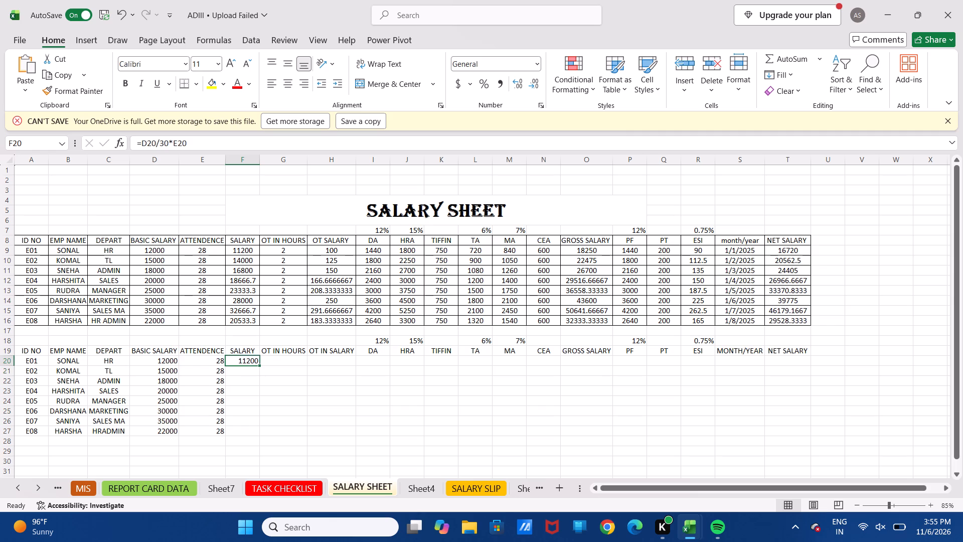
Enter the formula =D21/30*E21 in cell F21 of the new SALARY column.
left_click(246, 371)
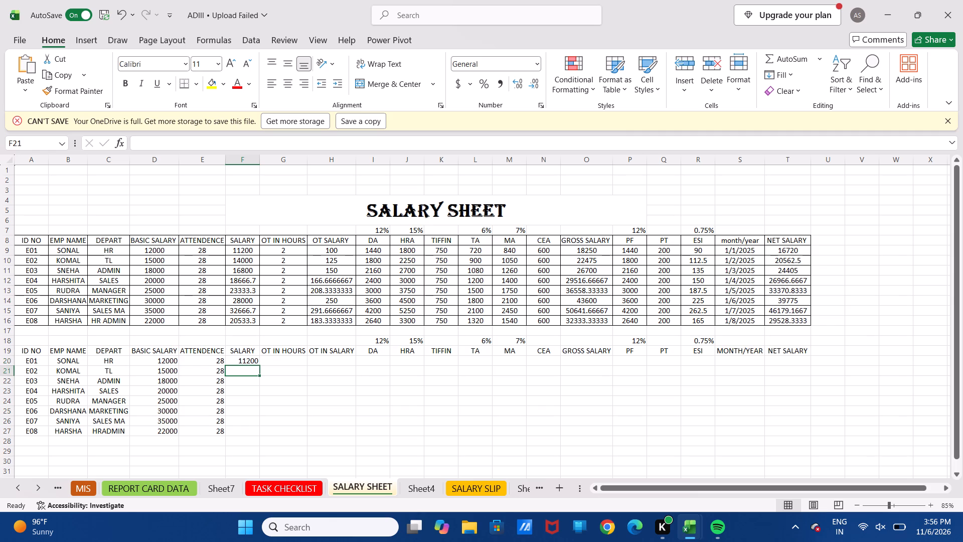
key("equal")
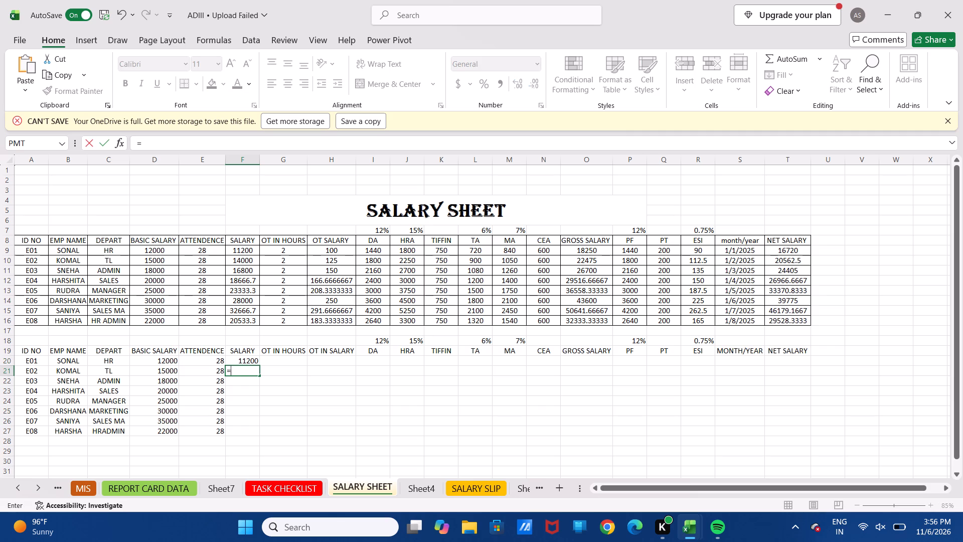
key("Left")
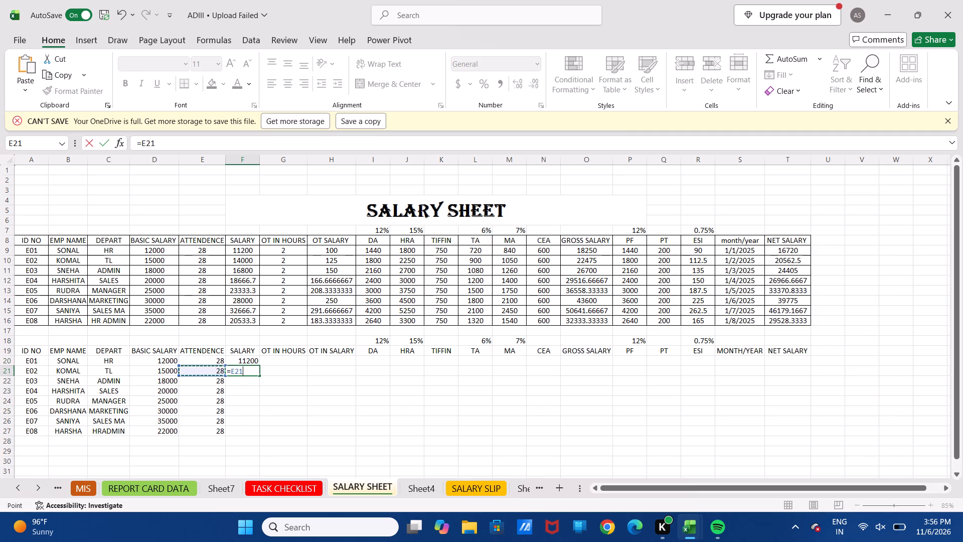
key("Left")
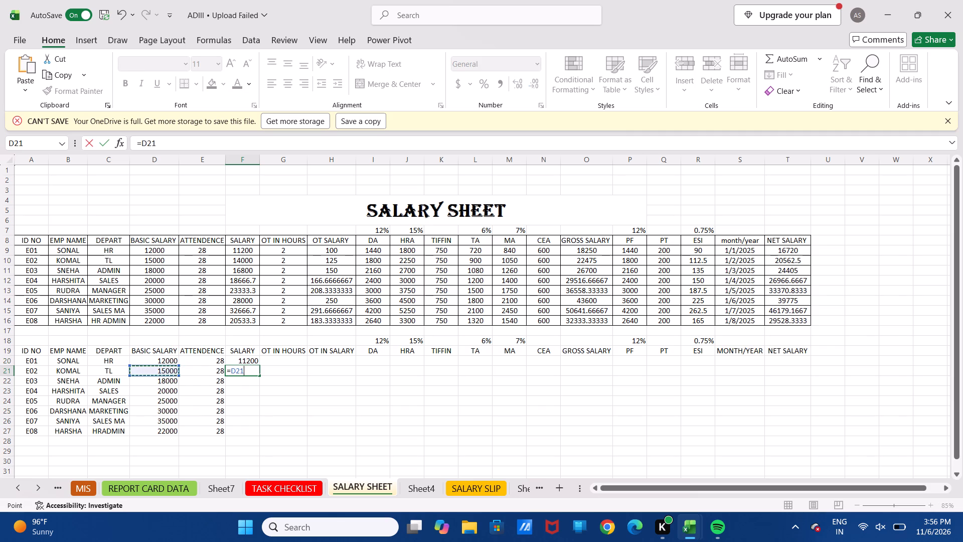
key("slash")
type("30")
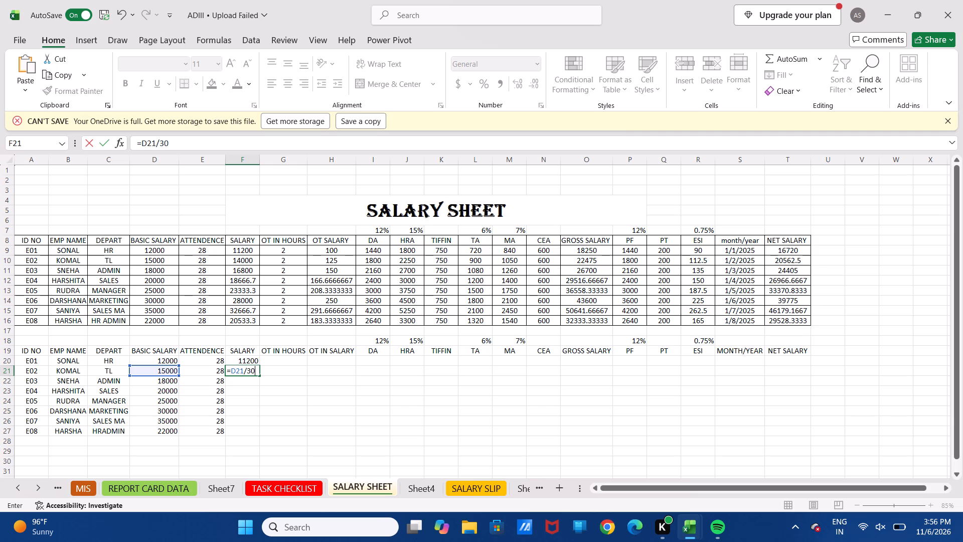
key("asterisk")
key("Left")
key("Return")
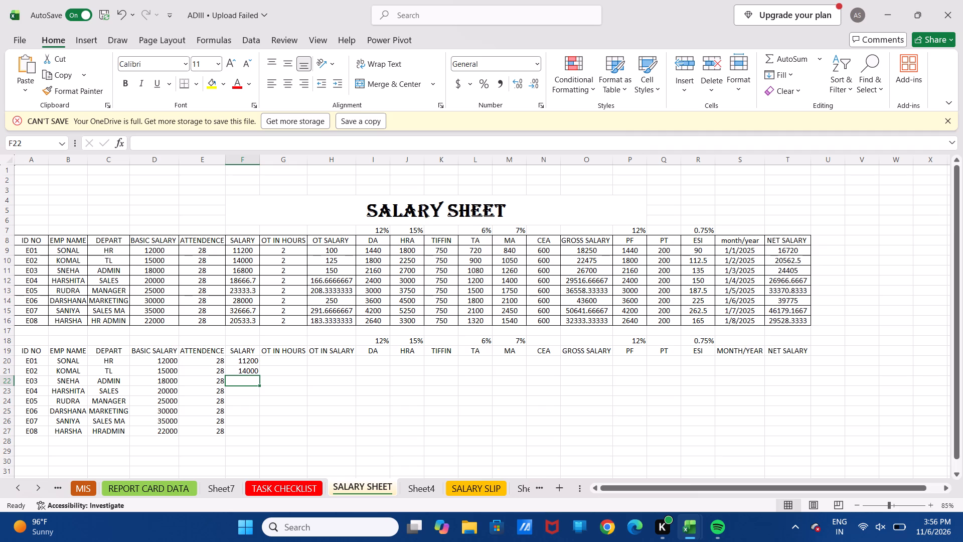
Enter the formula =D22/30*E22 in cell F22 of the new SALARY column.
key("equal")
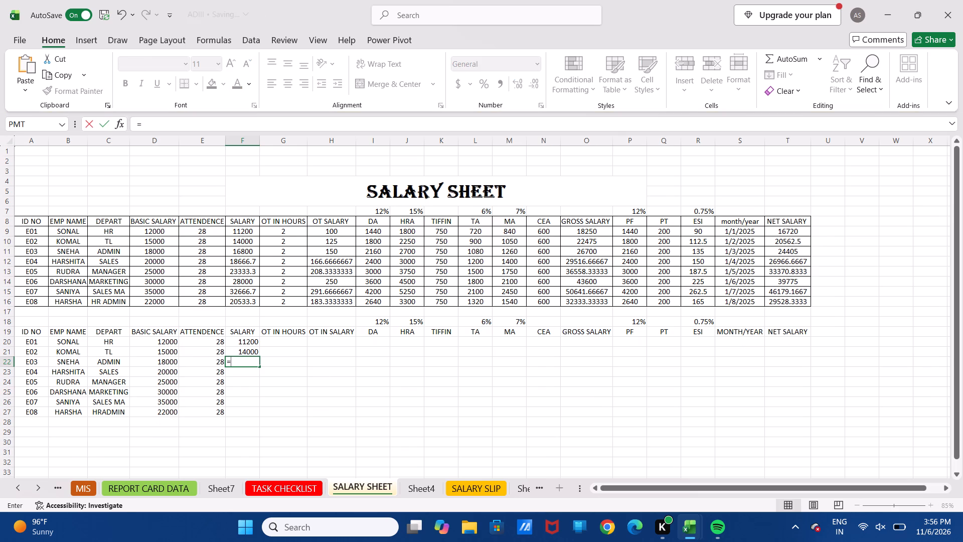
key("Left")
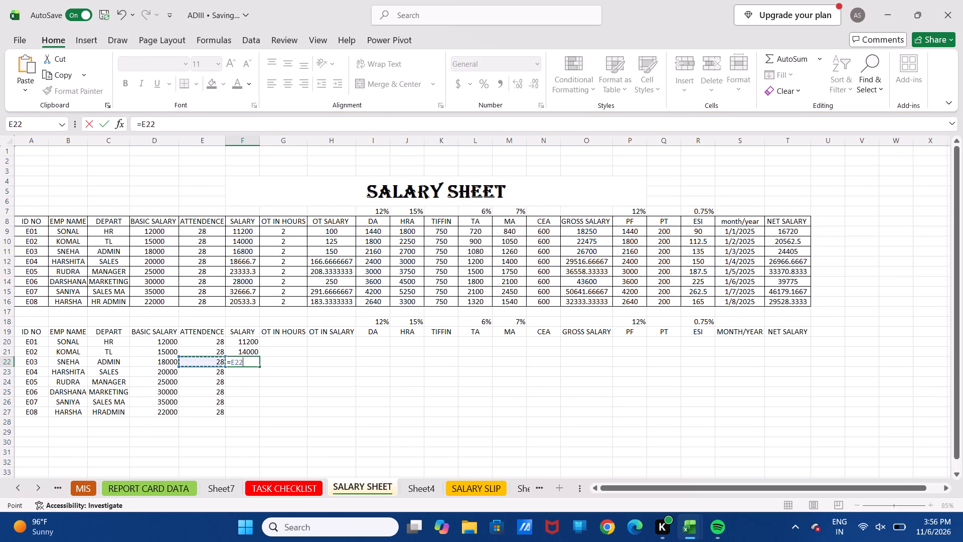
key("Left")
key("slash")
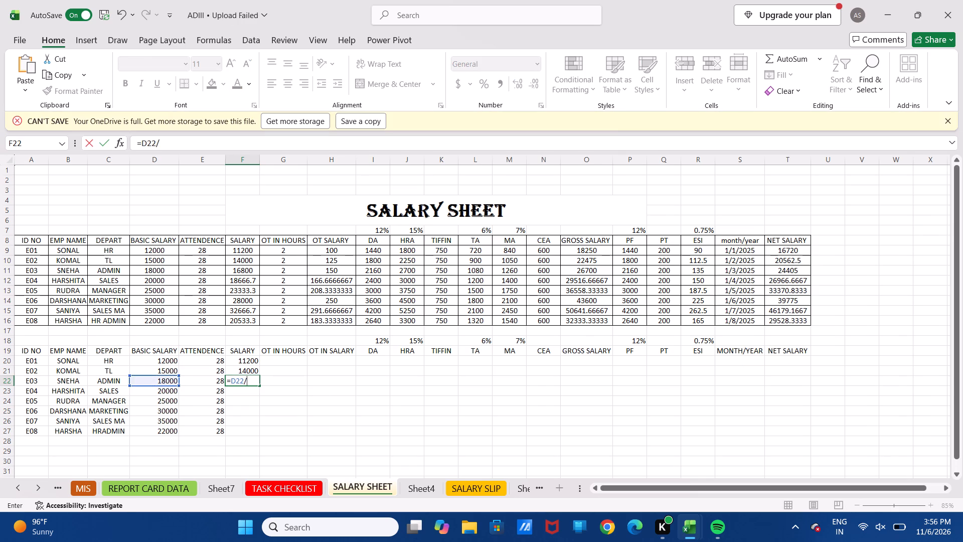
type("30")
key("asterisk")
key("Left")
key("Return")
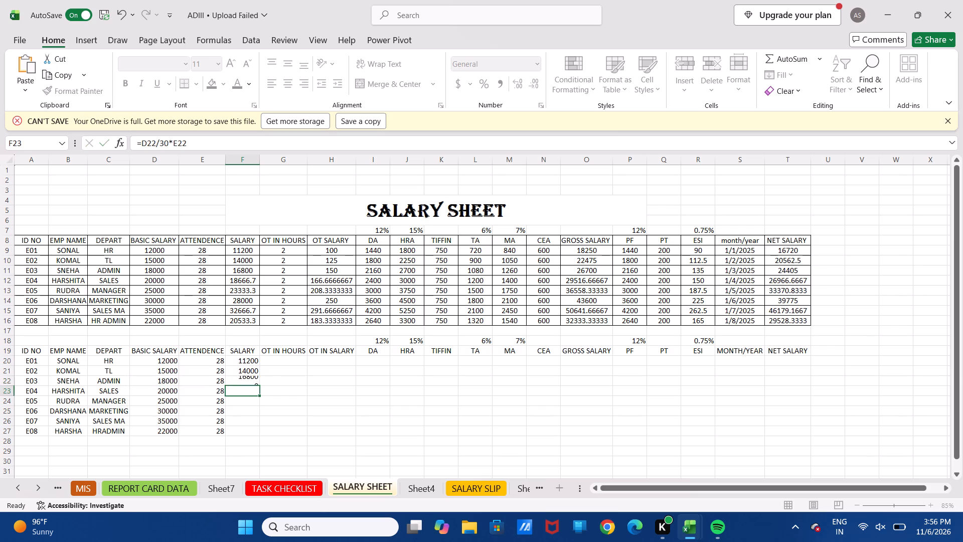
Enter the formula =D23/30*E23 in cell F23 of the new SALARY column.
key("equal")
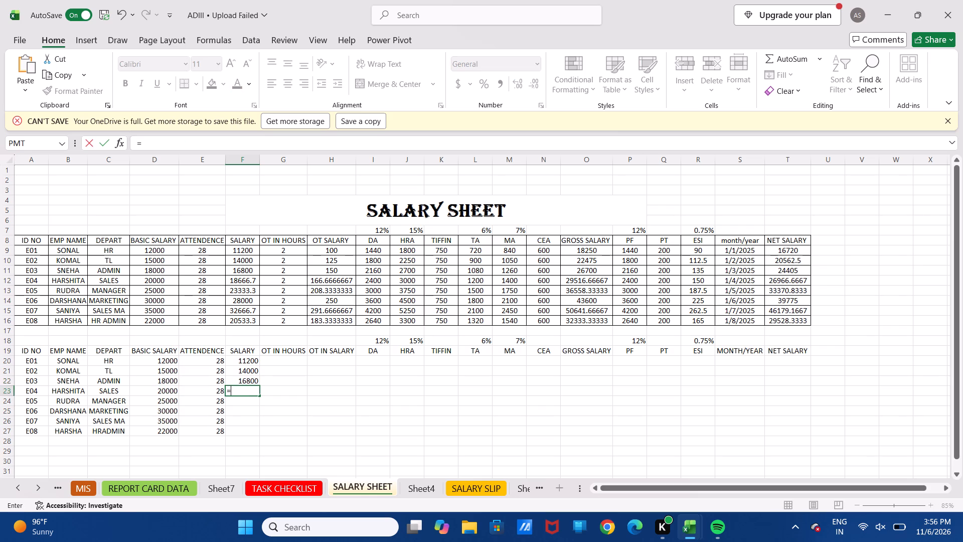
key("Left")
key("Left")
key("slash")
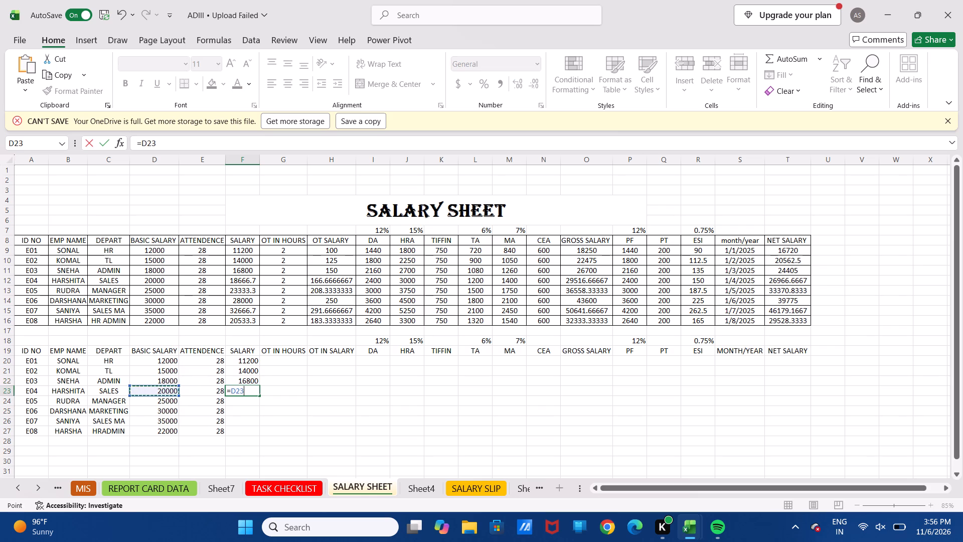
type("30")
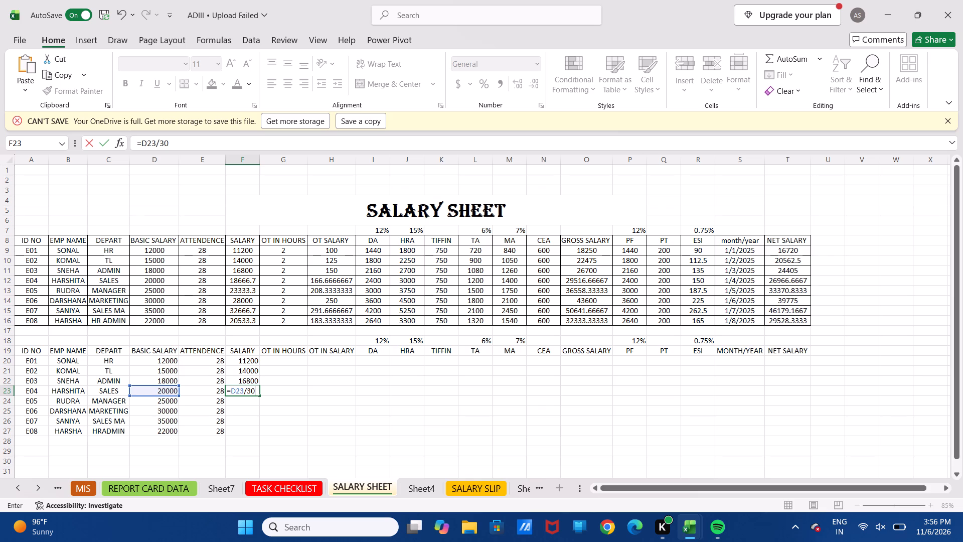
key("asterisk")
key("Left")
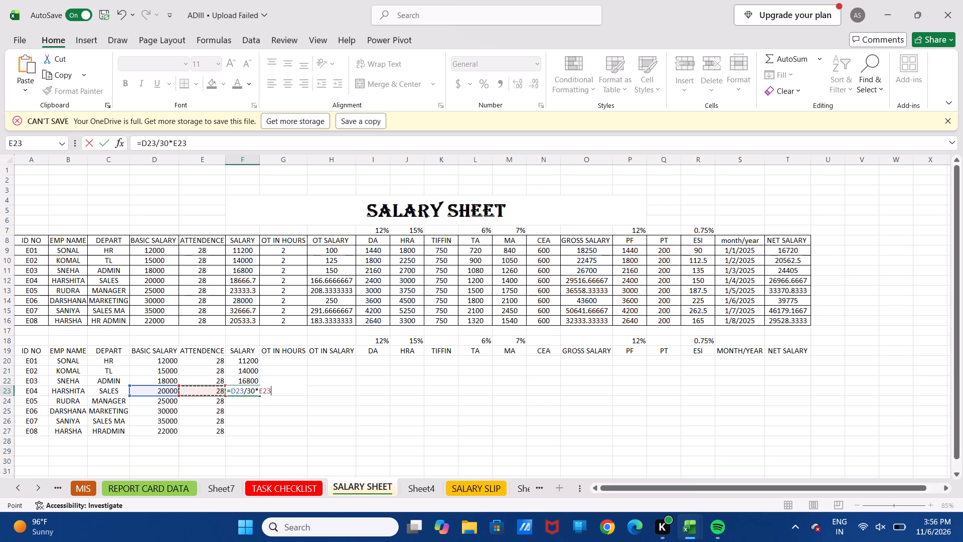
key("Return")
Enter the formula =D24/30*E24 in cell F24 of the new SALARY column.
key("equal")
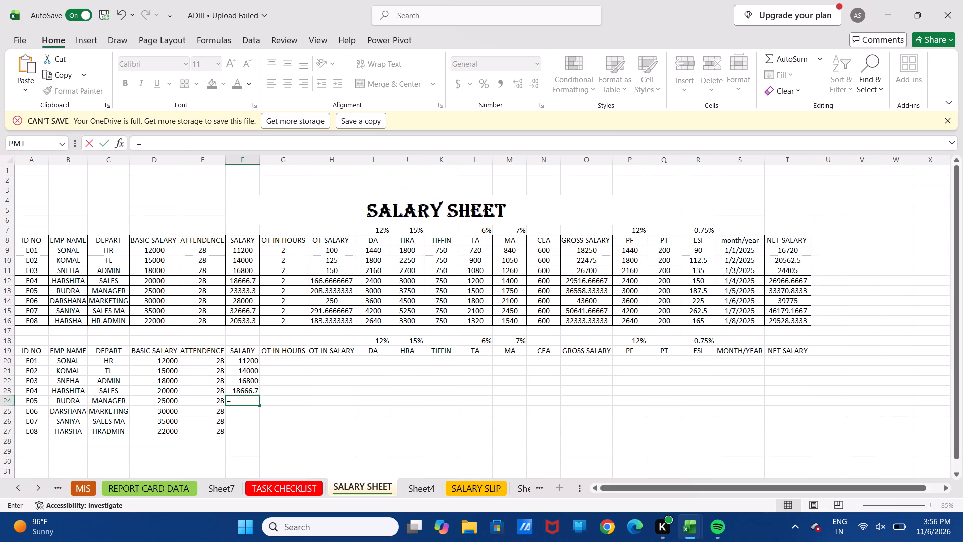
key("Left")
key("Left")
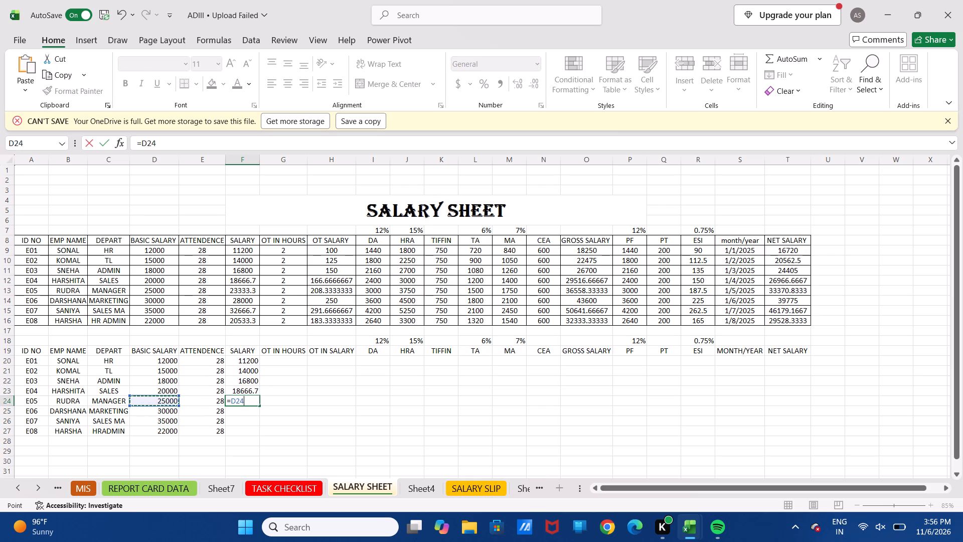
key("slash")
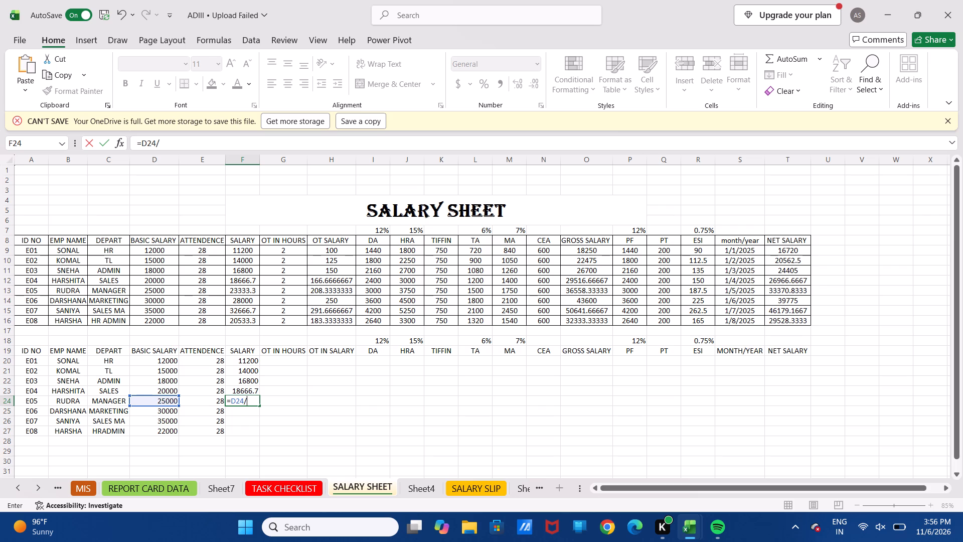
type("30")
key("asterisk")
key("Left")
key("Return")
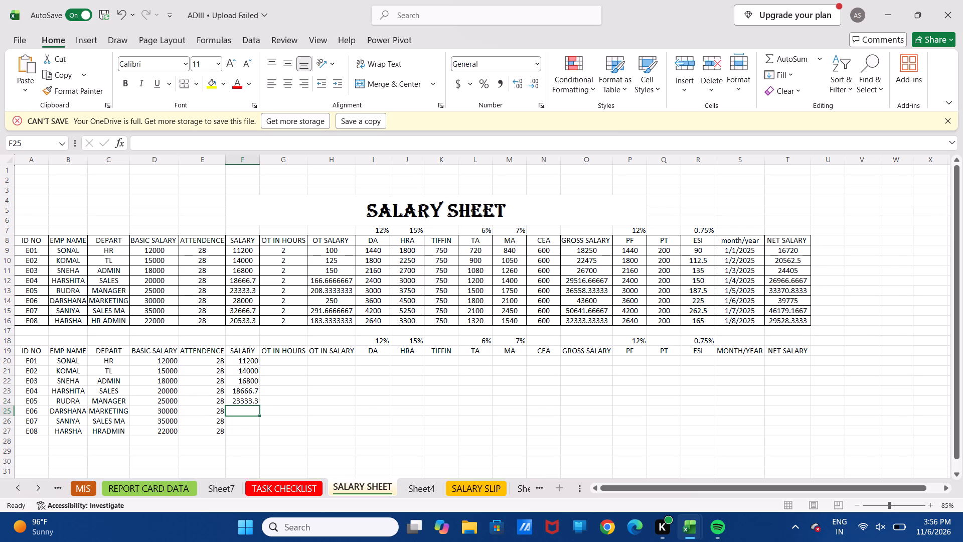
Enter the formula =D25/30*E25 in cell F25 of the new SALARY column.
key("equal")
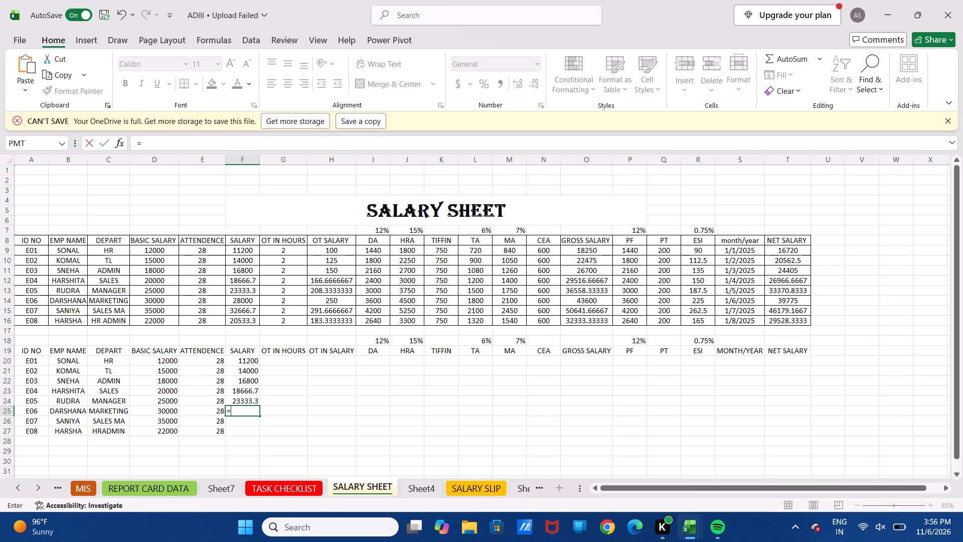
key("Left")
key("Left")
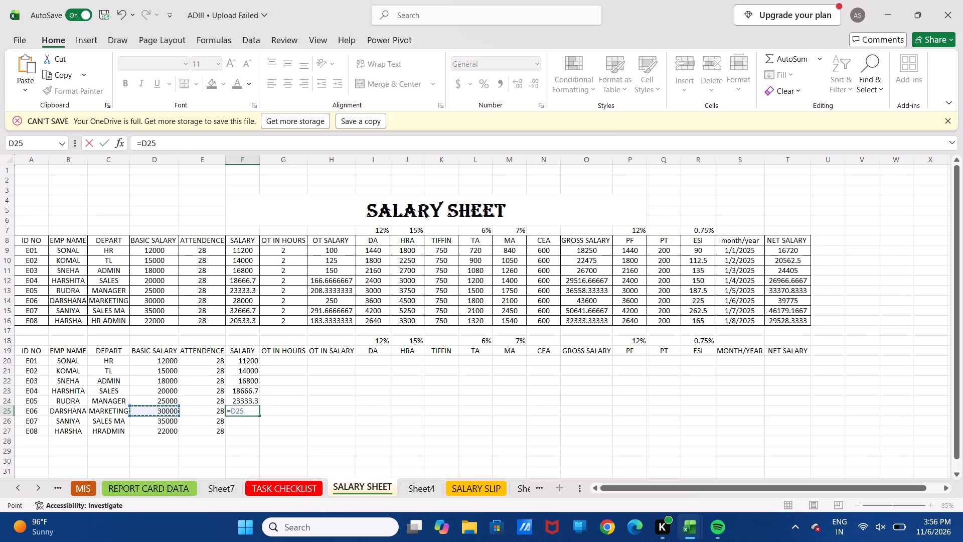
key("slash")
type("30")
key("asterisk")
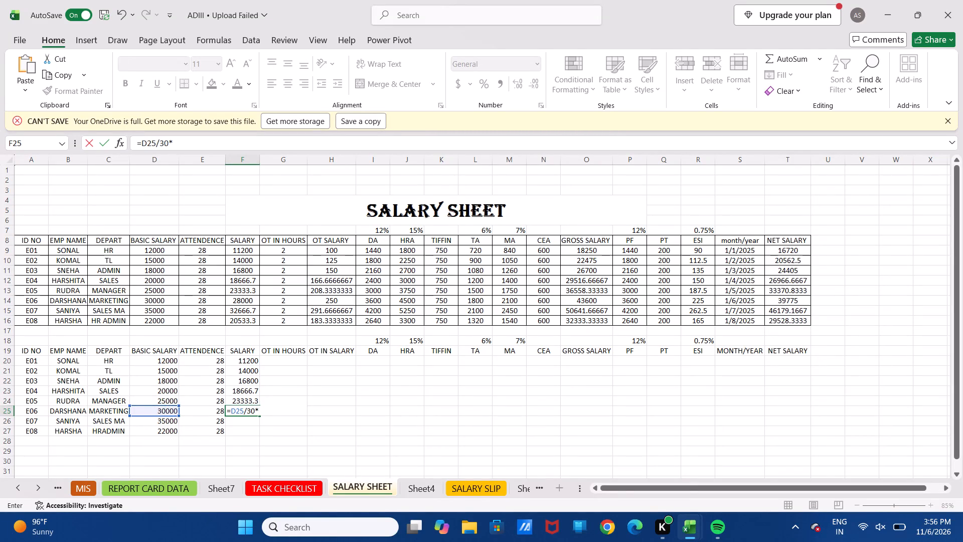
key("Left")
key("Return")
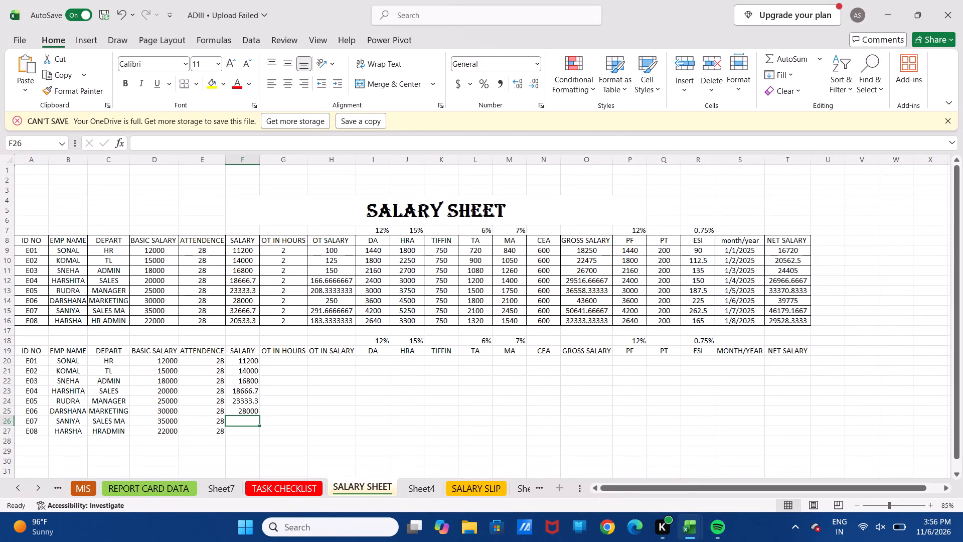
Enter the formula =D26/30*E26 in cell F26 of the new SALARY column.
key("equal")
key("Left")
key("Left")
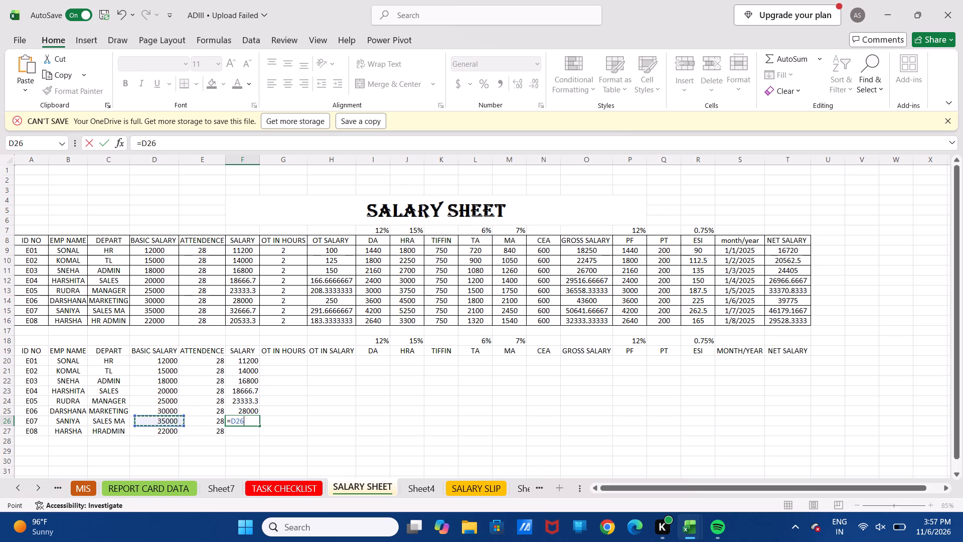
key("slash")
type("30*")
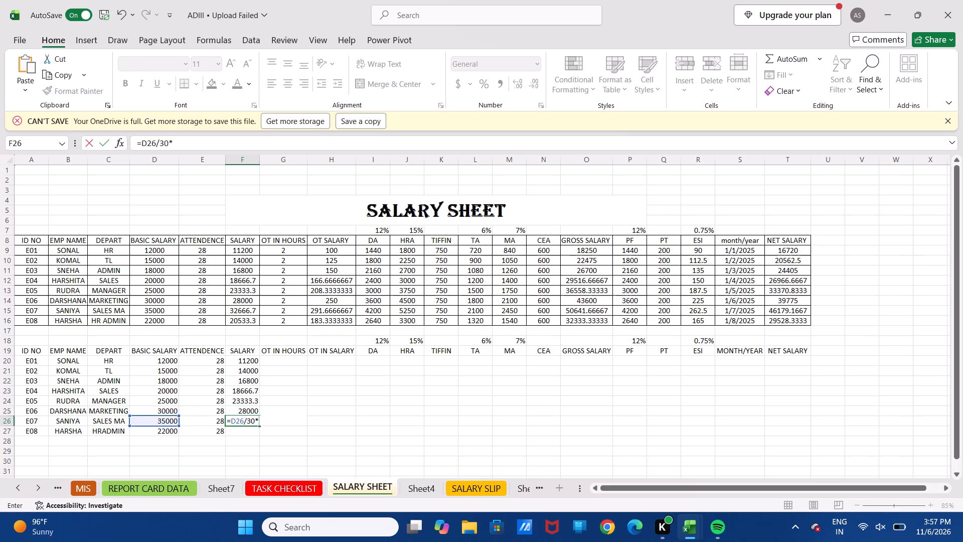
key("Left")
key("Return")
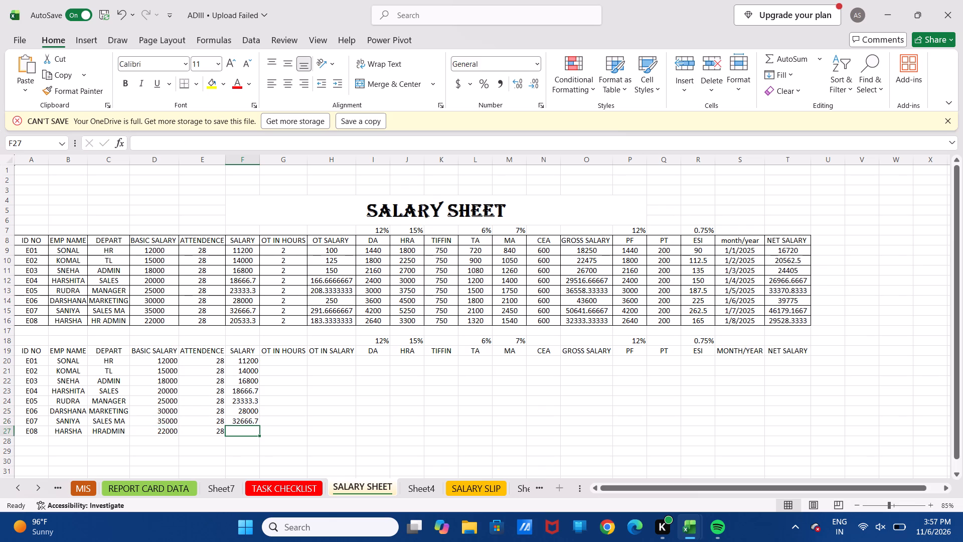
Enter the formula =D27/30*E27 in cell F27, the last employee row of the new SALARY column.
key("equal")
key("Left")
key("Left")
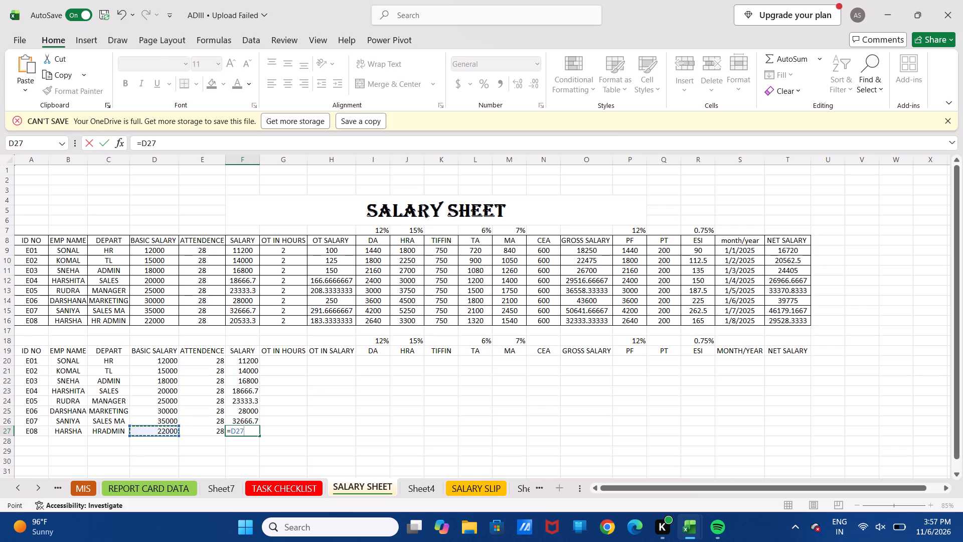
type("/30")
key("asterisk")
key("Left")
key("Return")
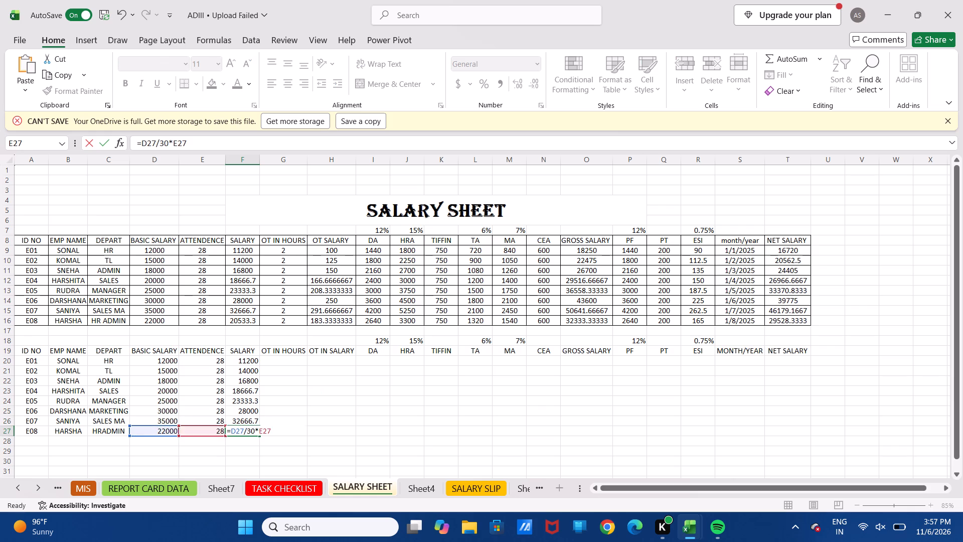
key("equal")
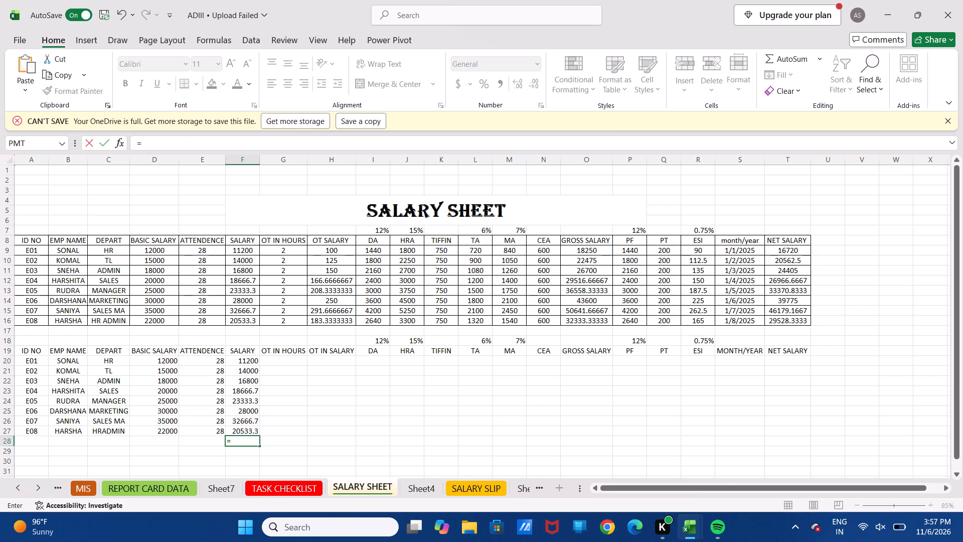
key("BackSpace")
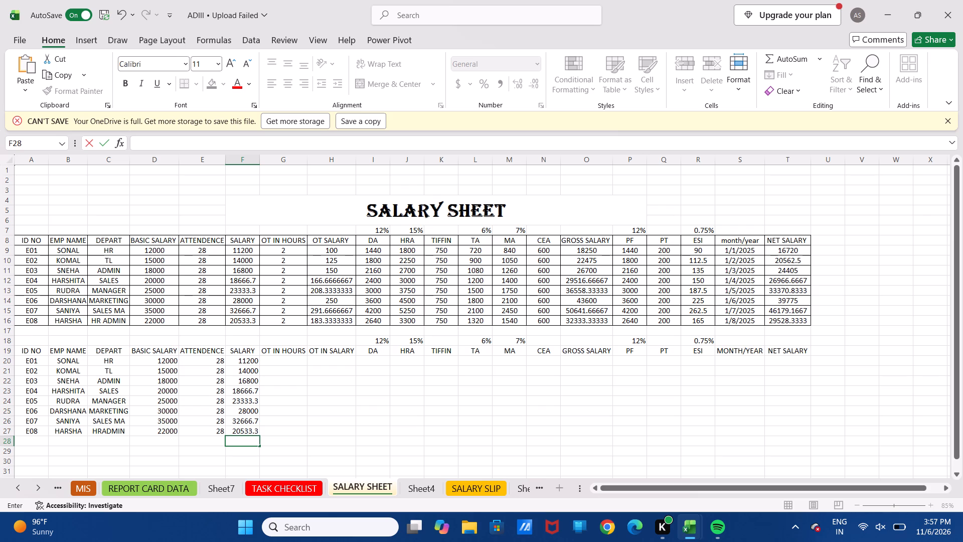
Fill the new OT IN HOURS column with 2 for all eight employees, cells G20 to G27.
key("Right")
key("Up")
key("Up")
key("Up")
key("Up")
key("Up")
key("Up")
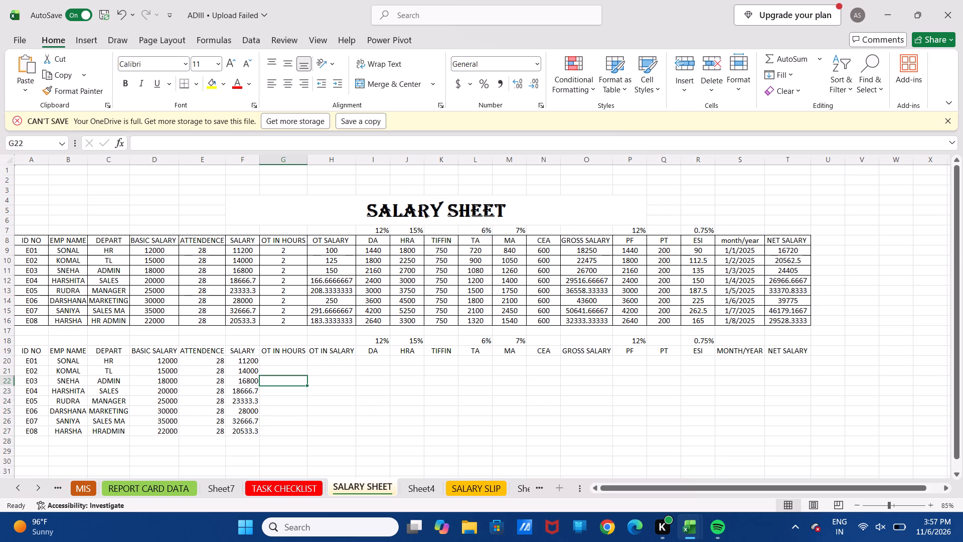
key("Up")
key("Up")
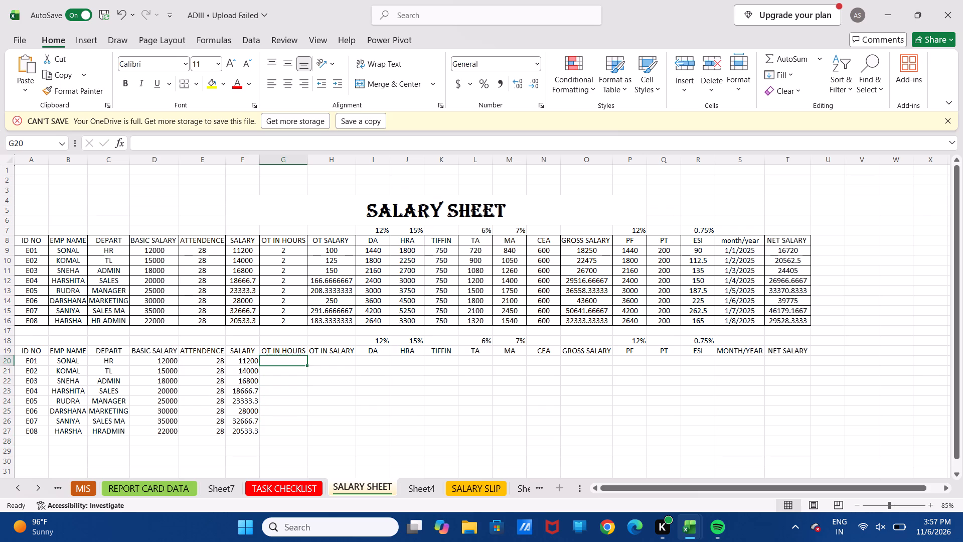
key("2")
key("Down")
key("2")
key("Down")
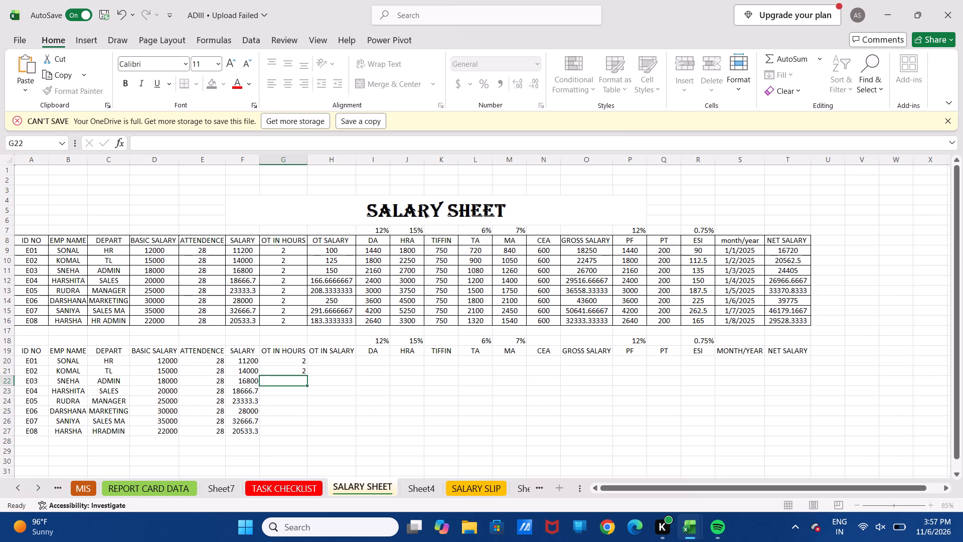
key("2")
key("Down")
key("2")
key("Down")
key("2")
key("Down")
key("2")
key("Down")
key("2")
key("Down")
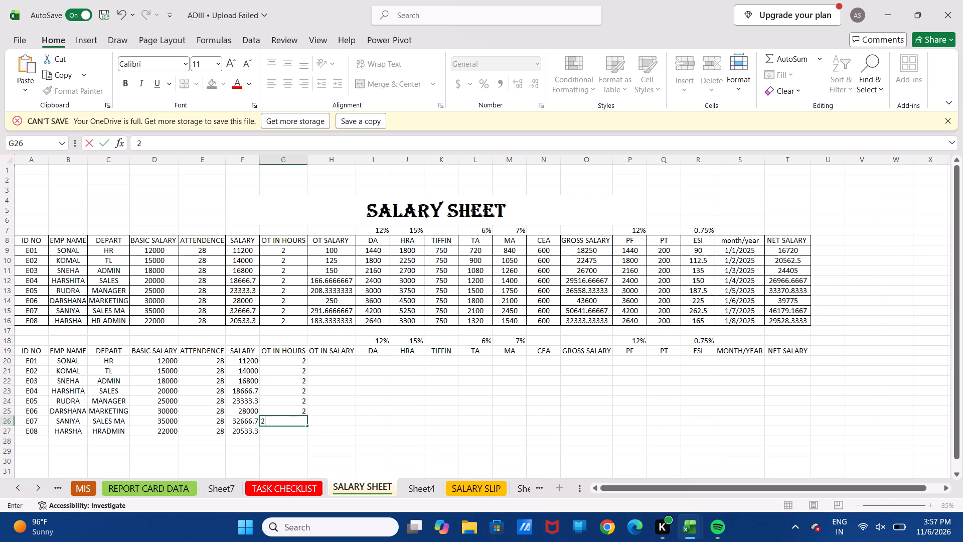
key("2")
key("Down")
Examine the OT SALARY formula in cell H9 of the original table without changing it.
key("Right")
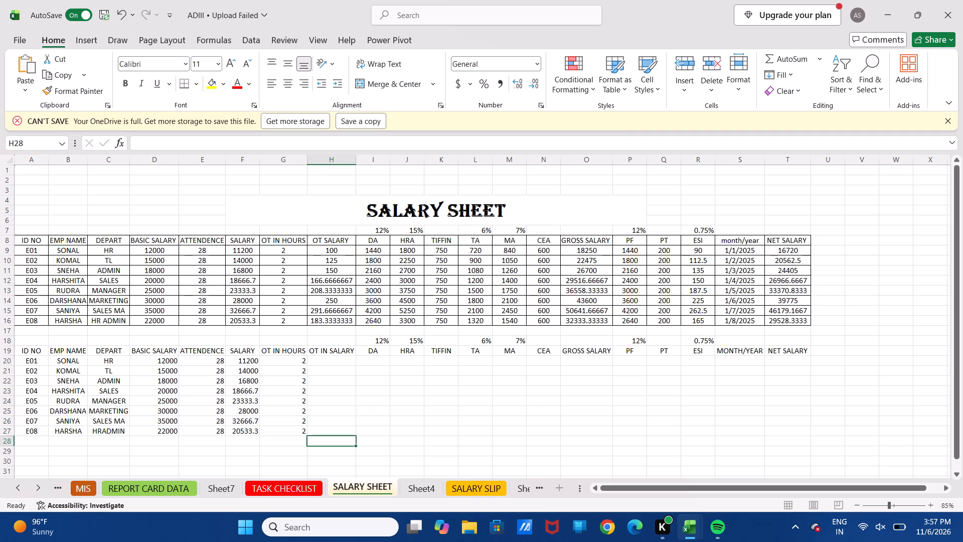
key("Up")
key("Up")
key("Up")
key("Up")
key("Up")
key("Up")
key("Up")
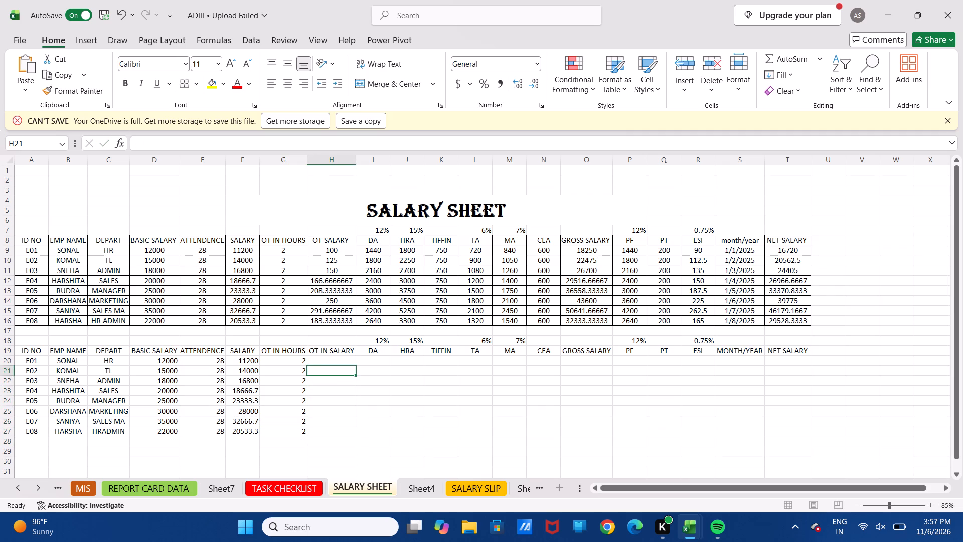
key("Up")
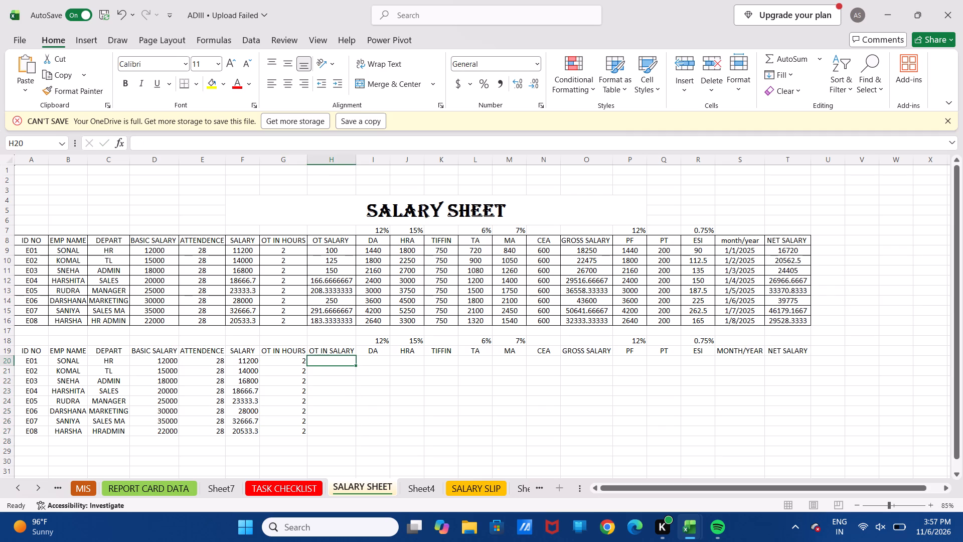
left_click(338, 256)
left_click(337, 252)
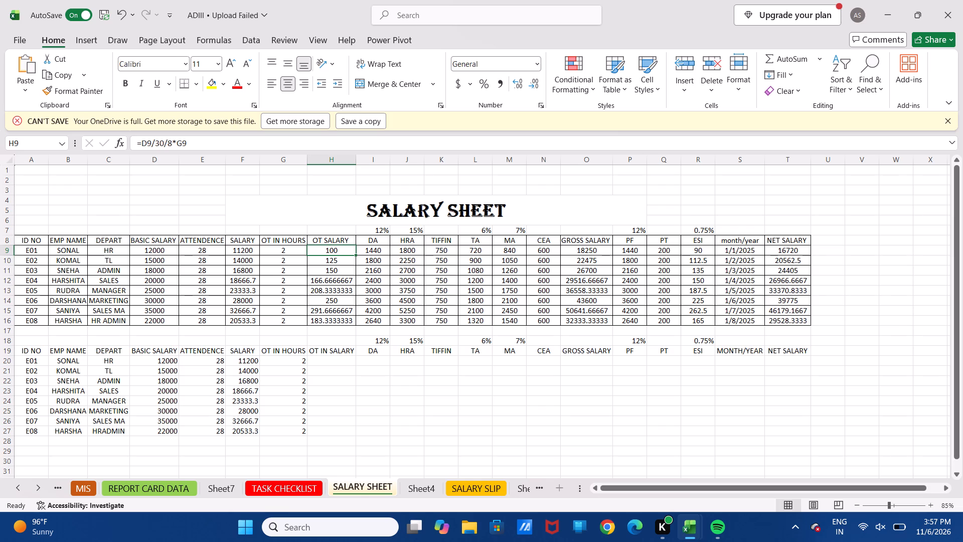
double_click(323, 250)
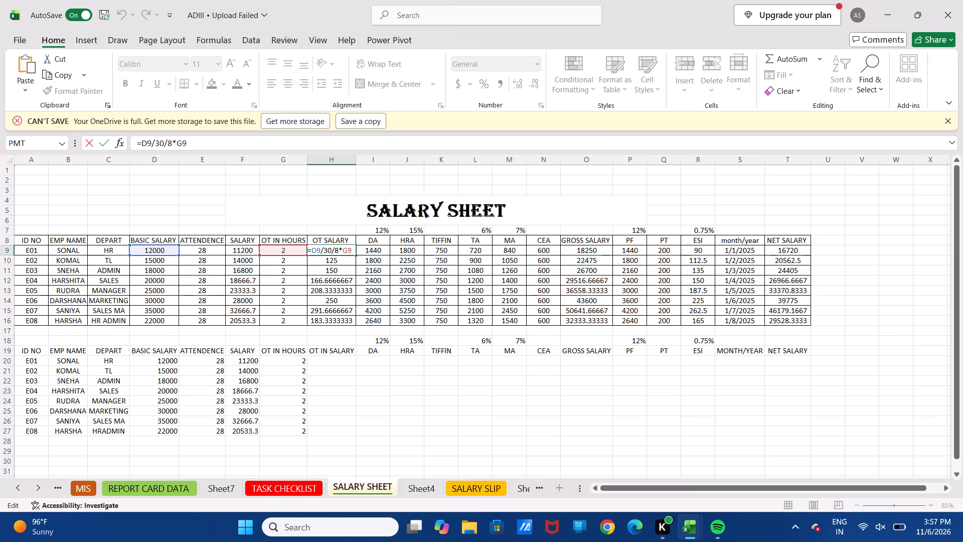
key("Escape")
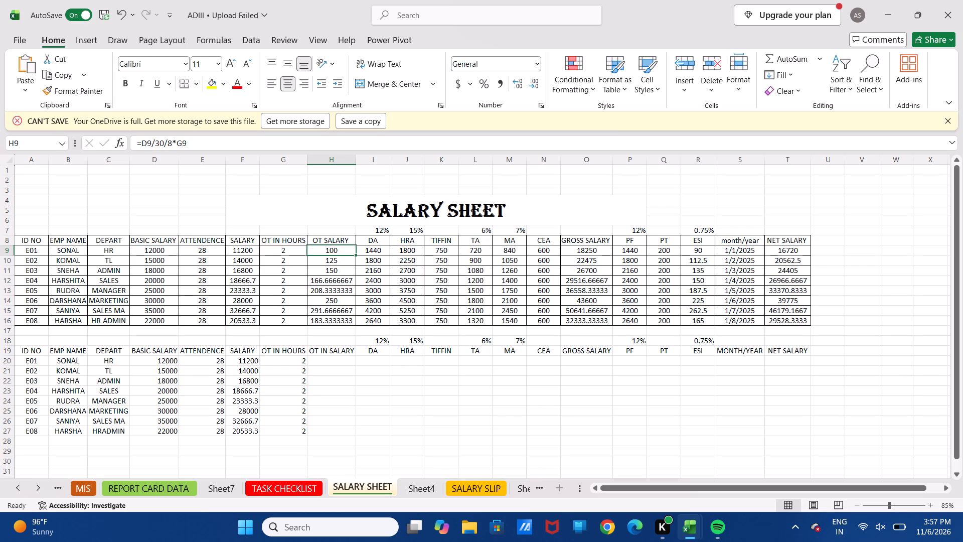
Enter the formula =D20/30/8*G20 in cell H20 of the new OT IN SALARY column and fill it down to H27.
left_click(333, 360)
key("equal")
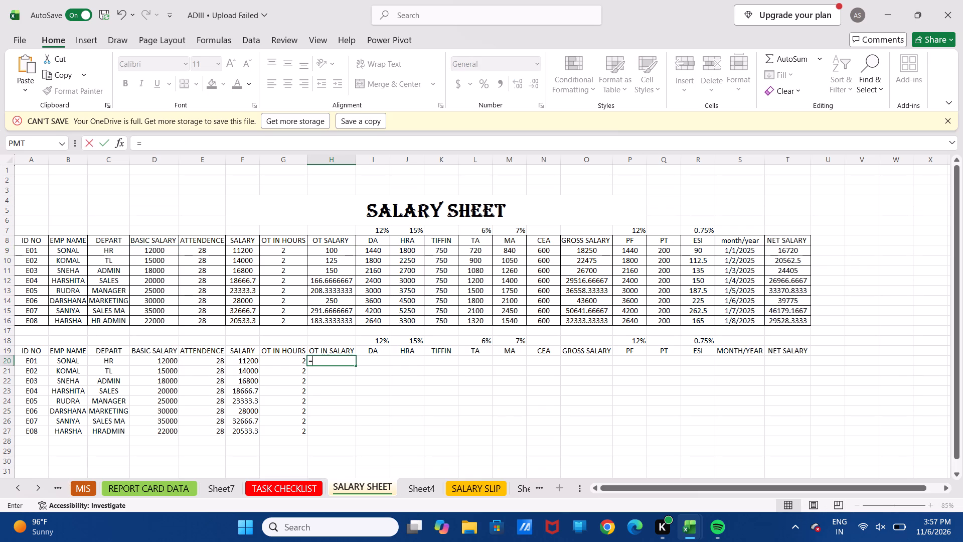
key("Left")
key("Left")
key("Left")
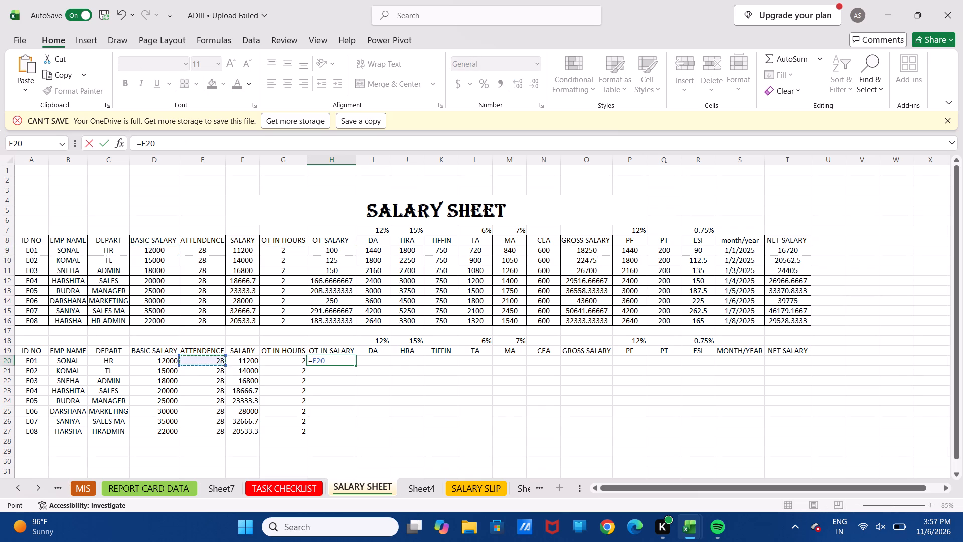
key("Left")
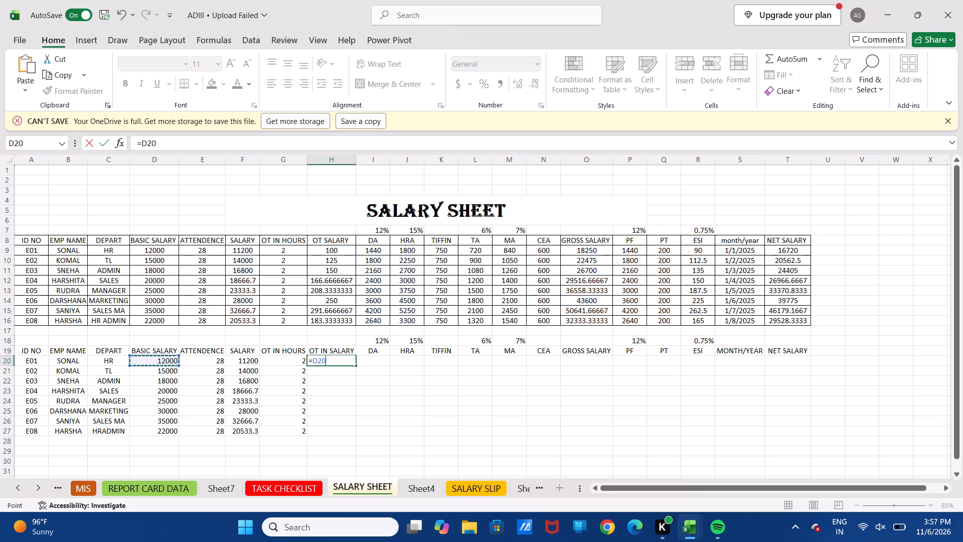
key("slash")
type("30/")
key("8")
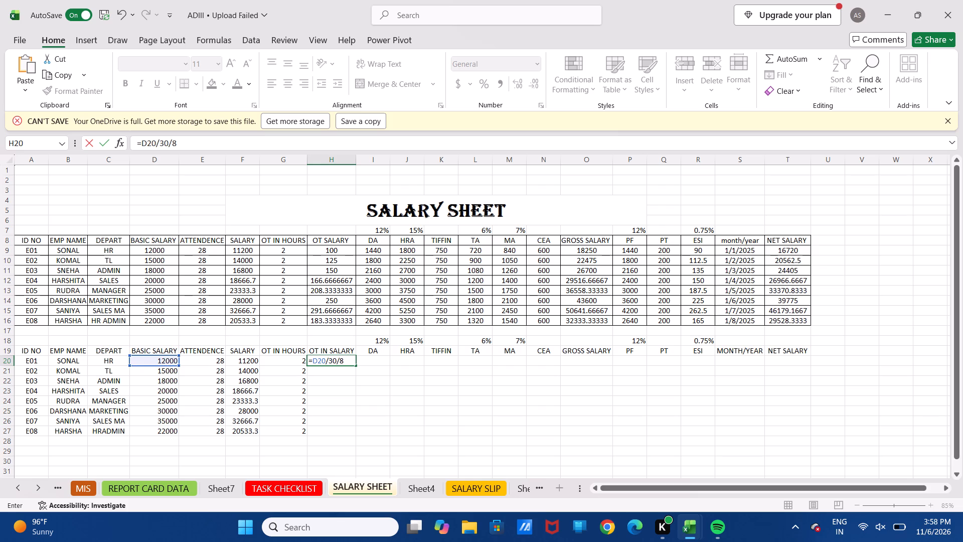
key("asterisk")
key("Left")
key("Return")
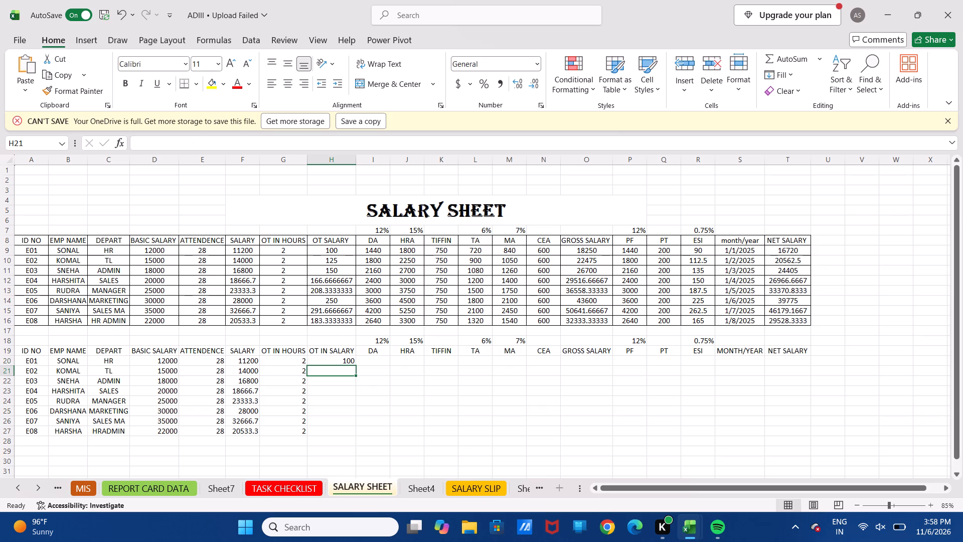
left_click(346, 361)
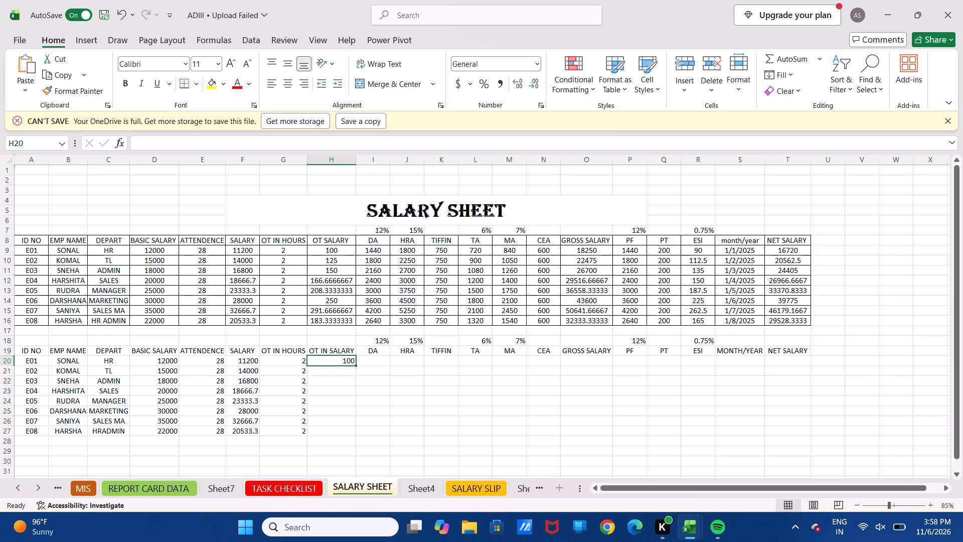
double_click(355, 364)
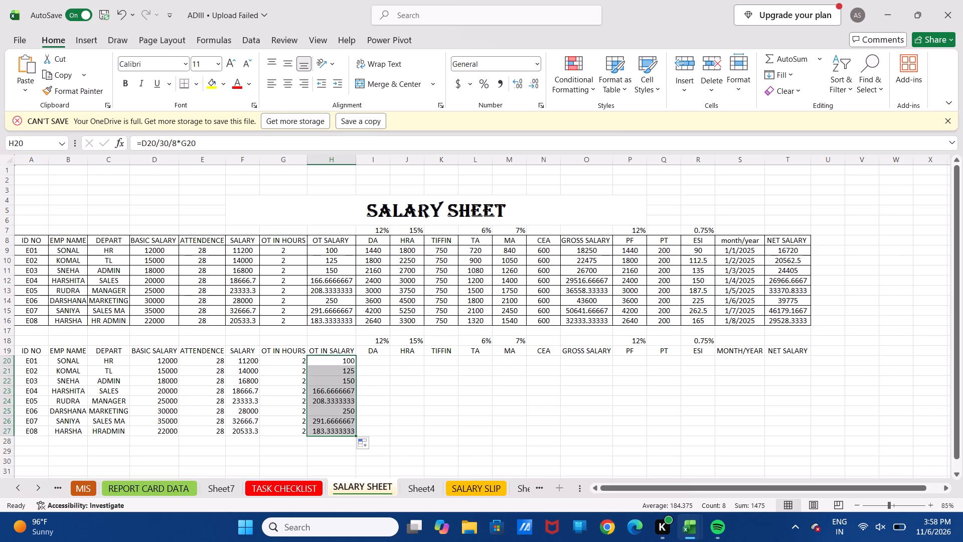
Examine the DA formulas in cells I9 and I10 of the original table without changing them.
left_click(387, 362)
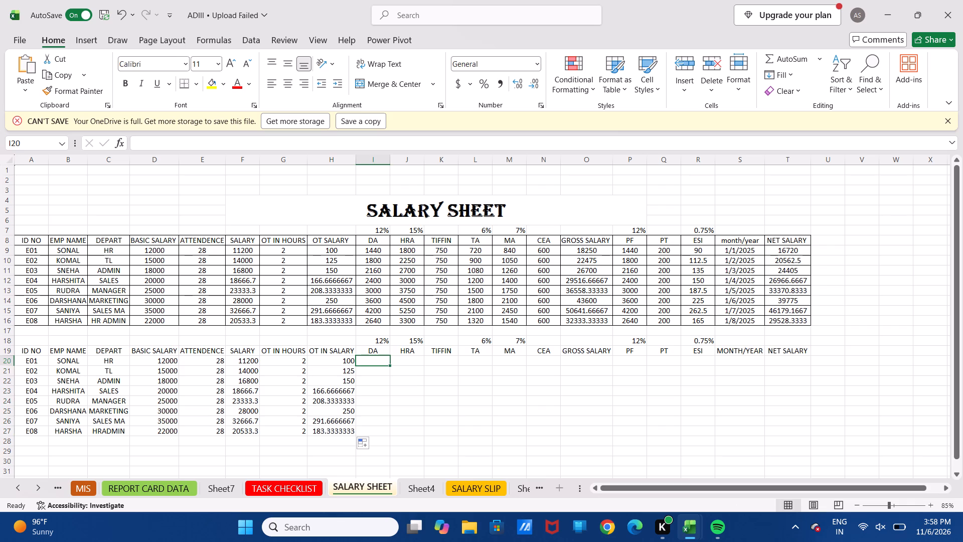
left_click(381, 259)
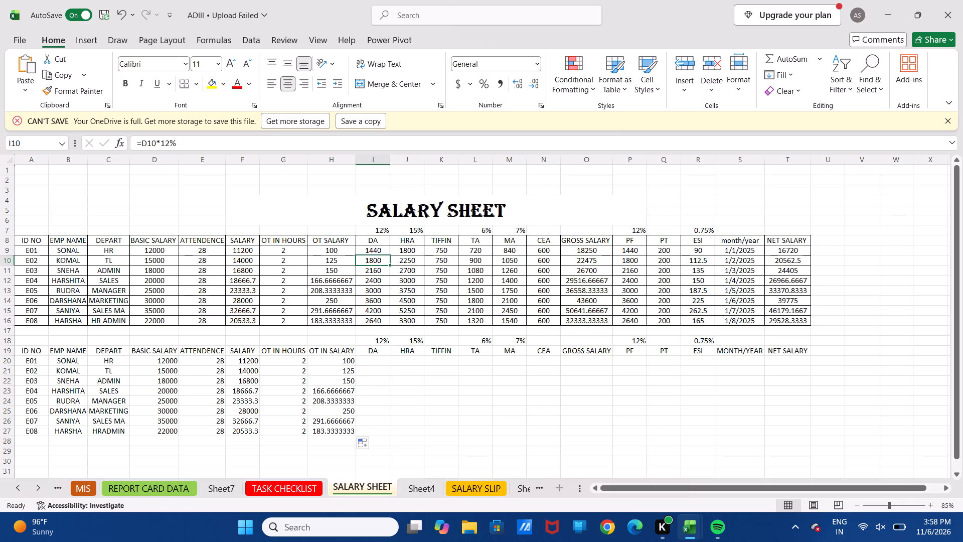
left_click(379, 250)
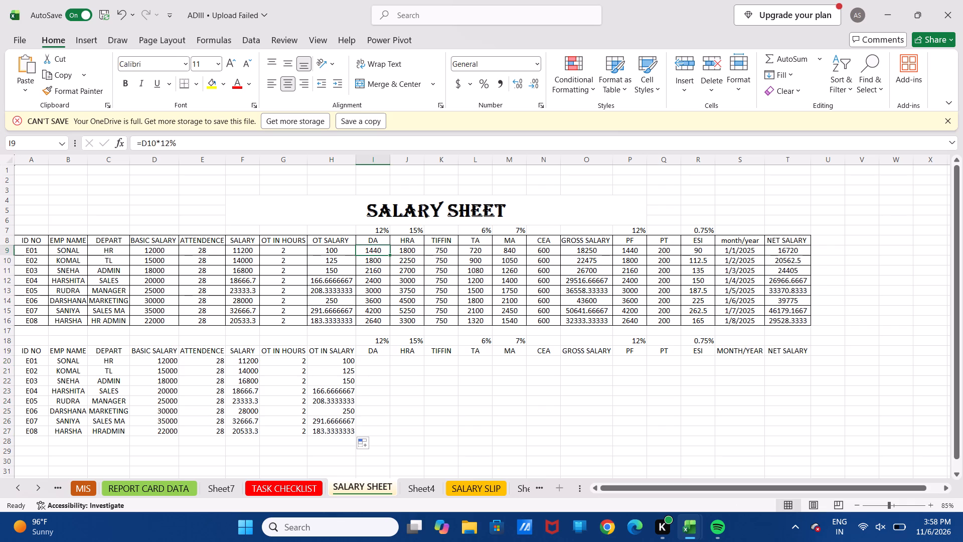
double_click(379, 250)
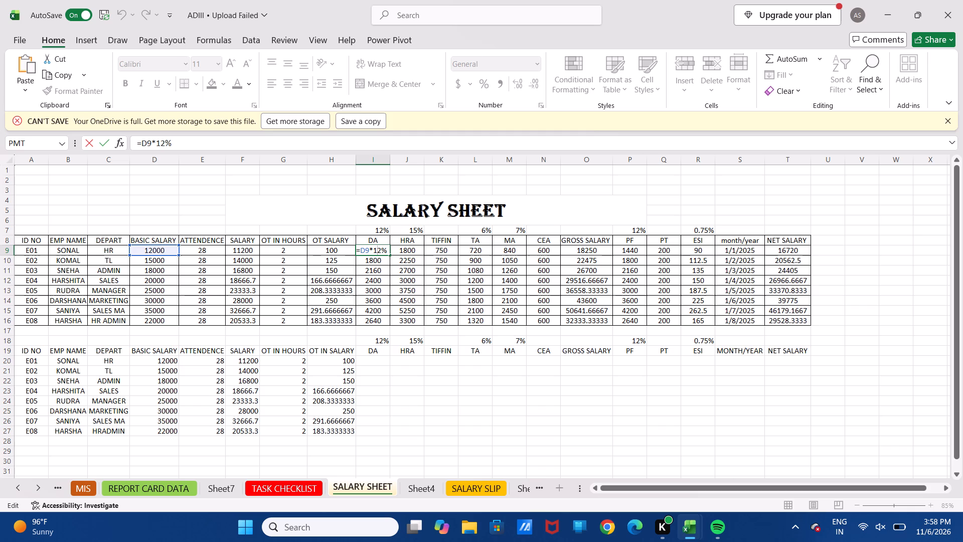
key("Escape")
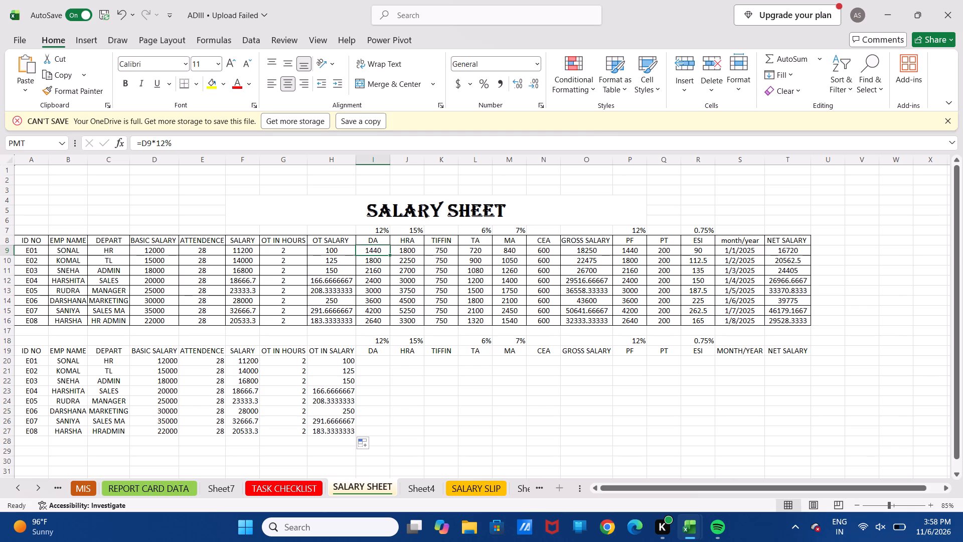
left_click(381, 259)
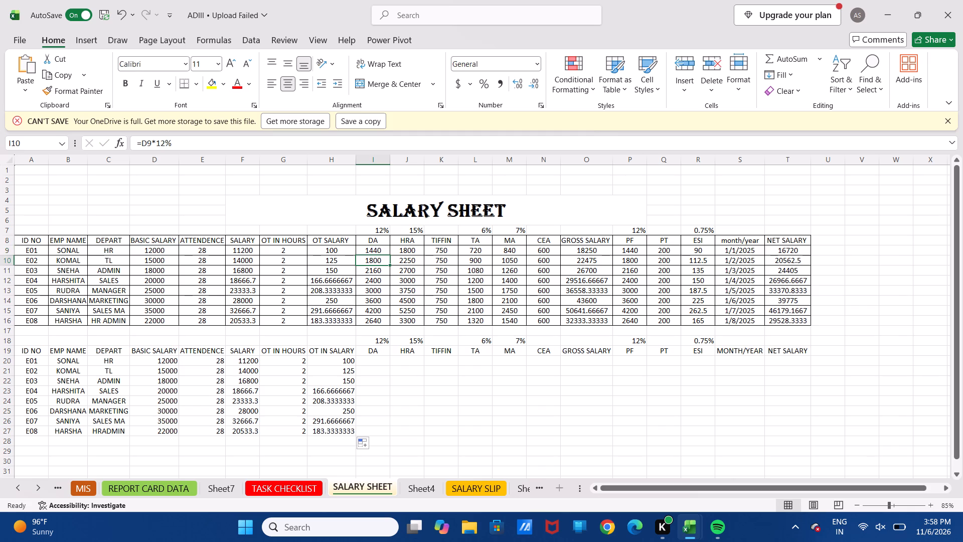
Enter the formula =D20*12% in cell I20 of the new DA column and fill it down to I27.
left_click(375, 362)
key("equal")
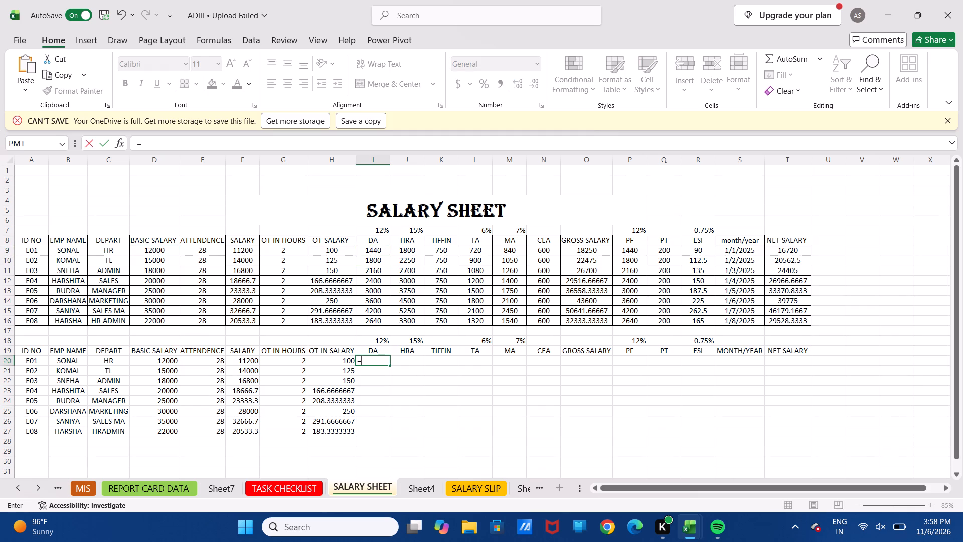
key("Left")
key("Left")
key("Left")
key("Left")
key("Left")
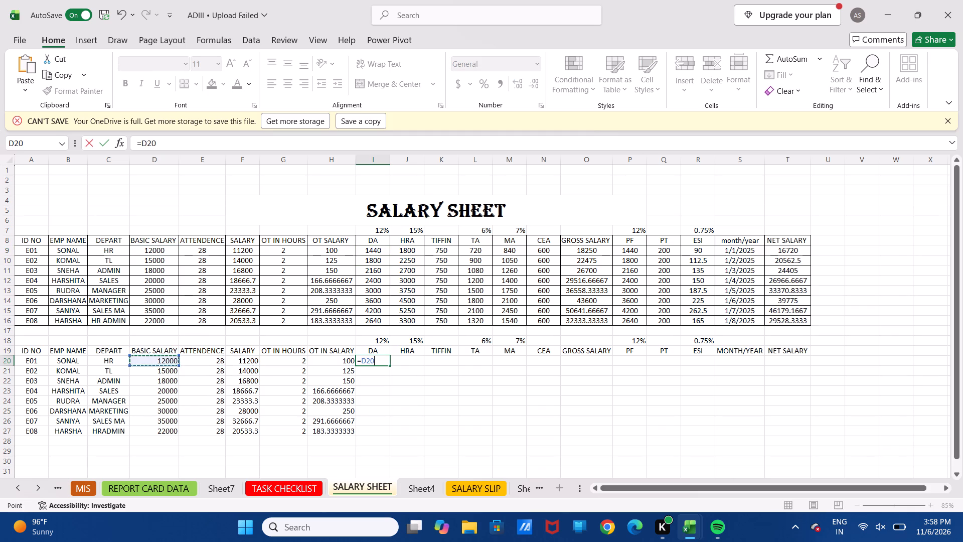
key("asterisk")
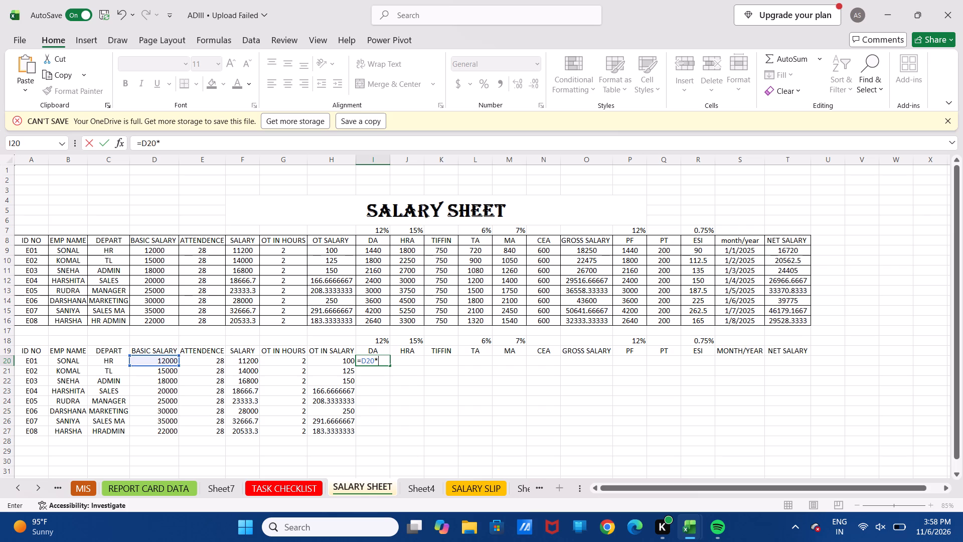
type("12")
key("shift+percent")
key("Return")
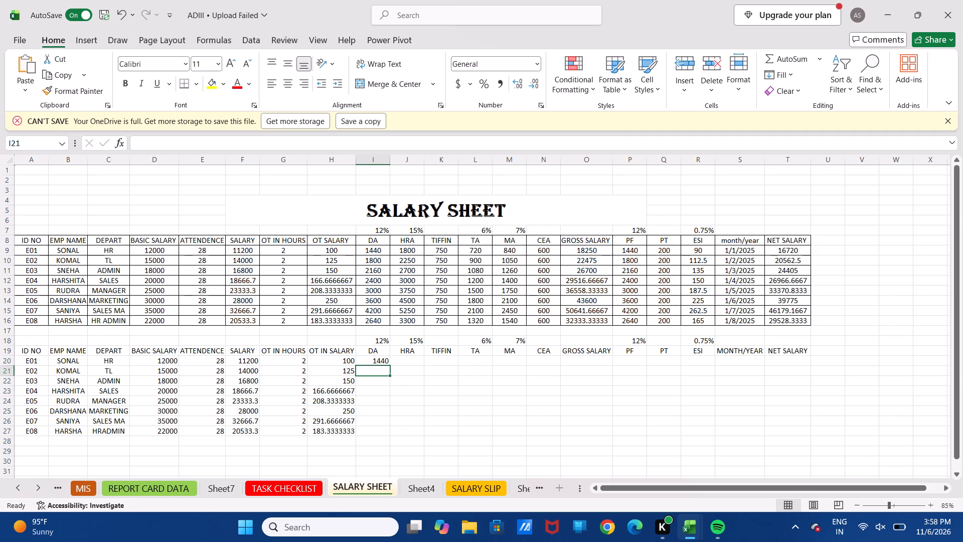
left_click(382, 361)
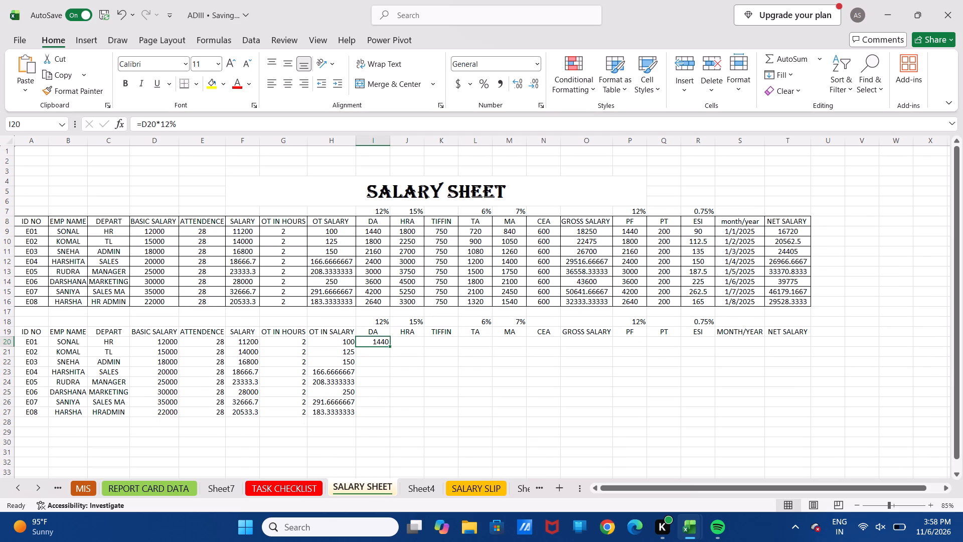
double_click(390, 346)
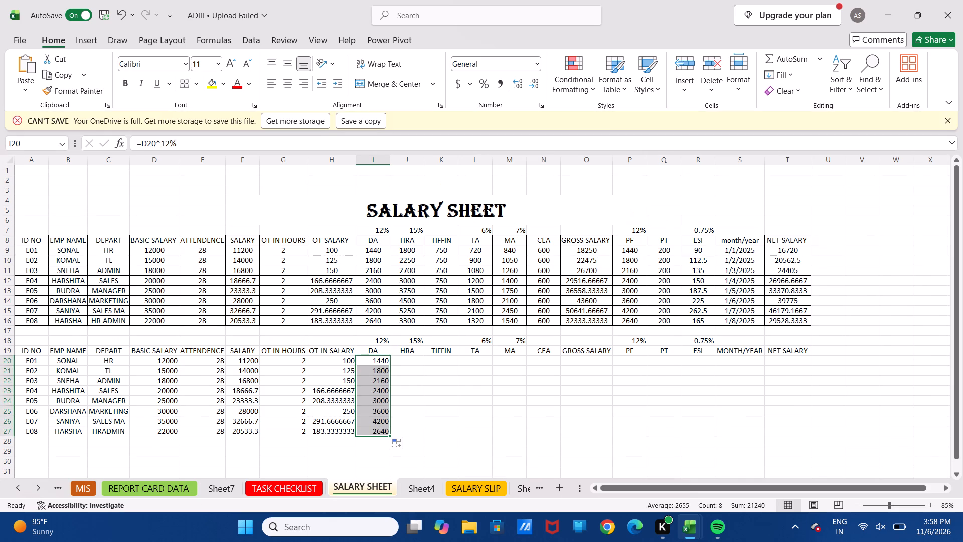
Enter the formula =D20*15% in cell J20 of the new HRA column and fill it down to J27.
left_click(412, 362)
key("equal")
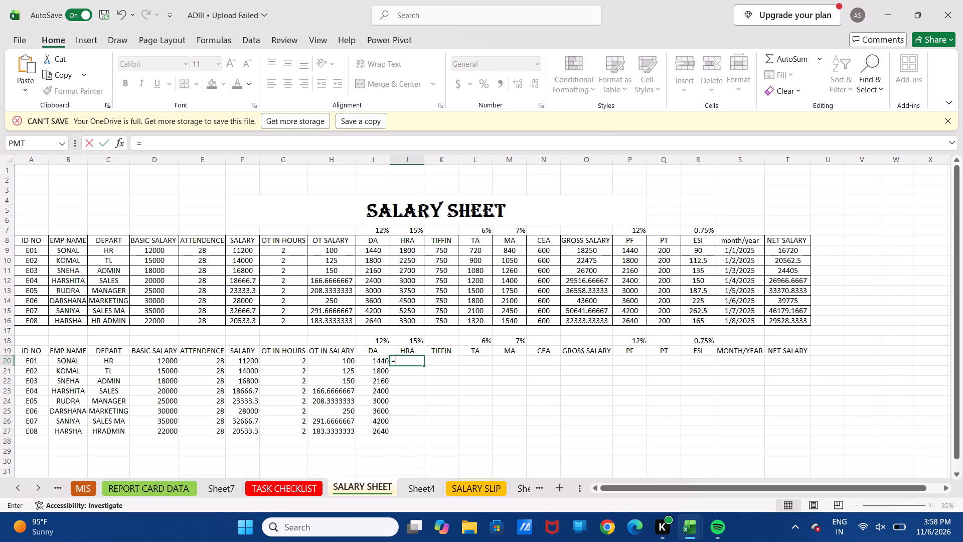
key("Left")
key("Left")
key("Left")
key("Left")
key("Left")
key("Left")
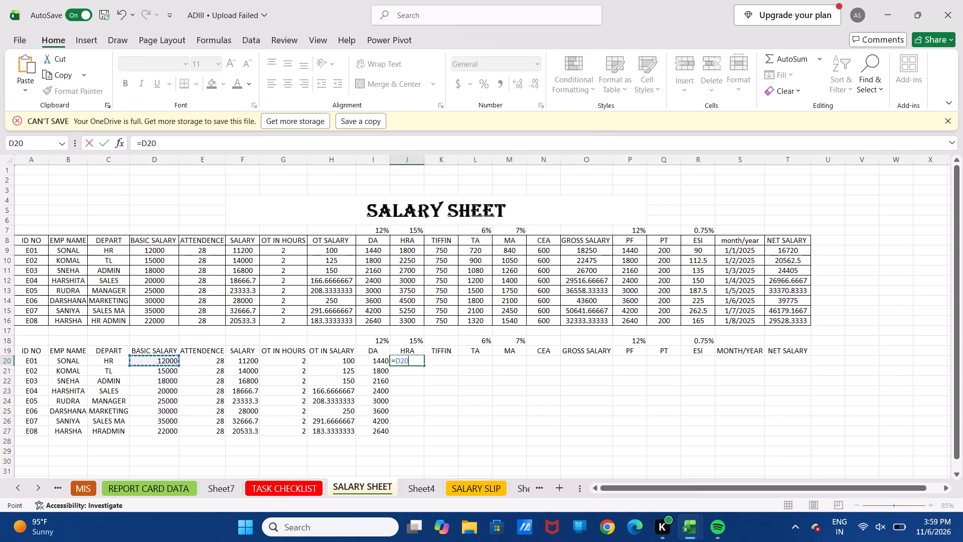
key("asterisk")
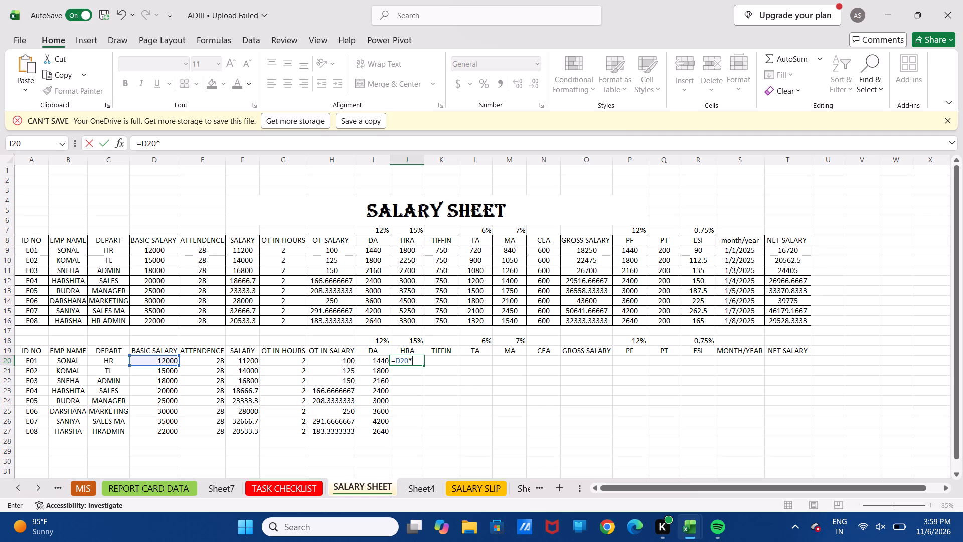
type("15")
key("shift+percent")
key("Return")
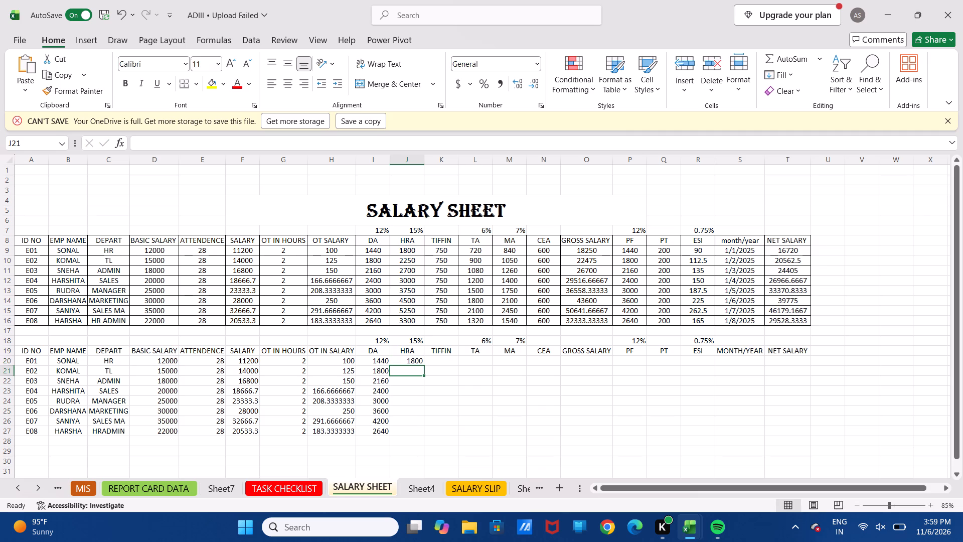
left_click(408, 359)
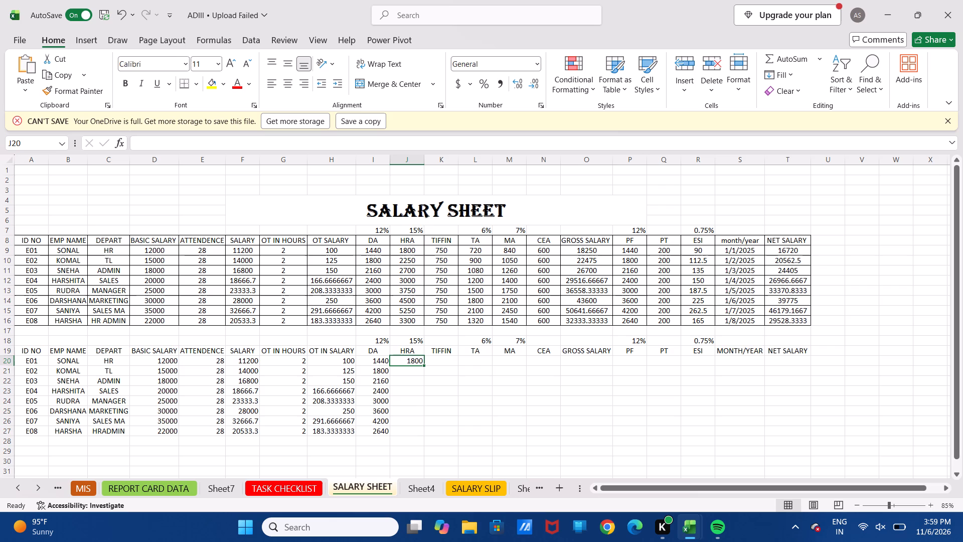
double_click(424, 366)
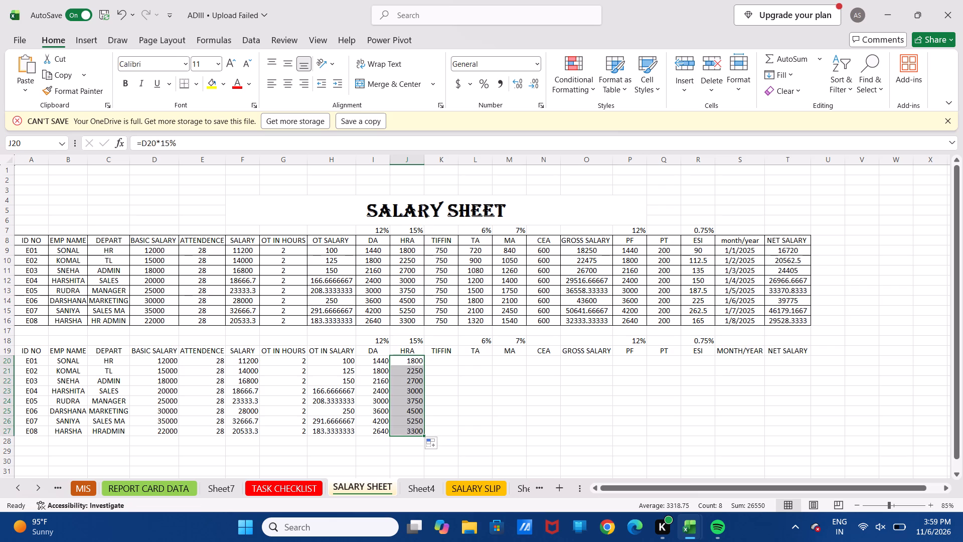
Enter 750 in each cell from K20 to K27 of the new TIFFIN column.
left_click(442, 361)
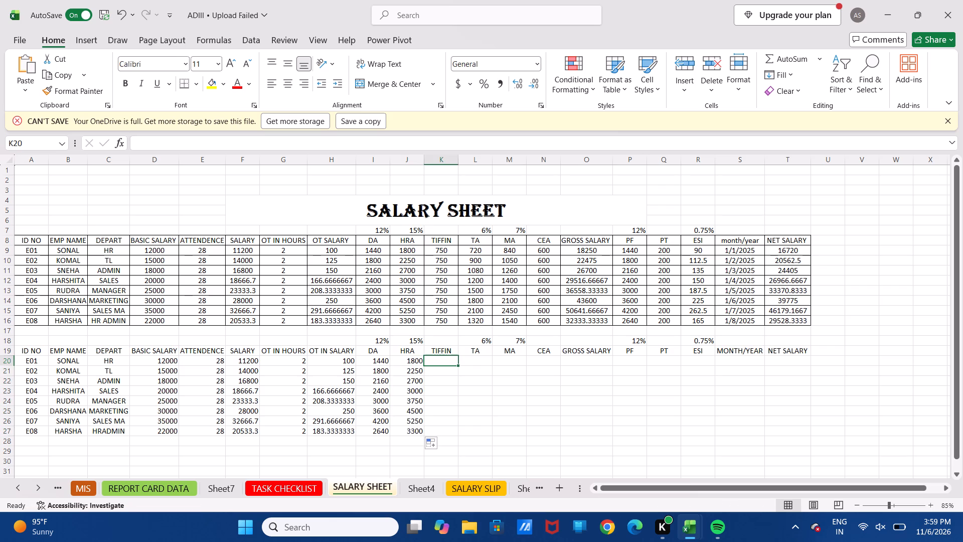
left_click(447, 284)
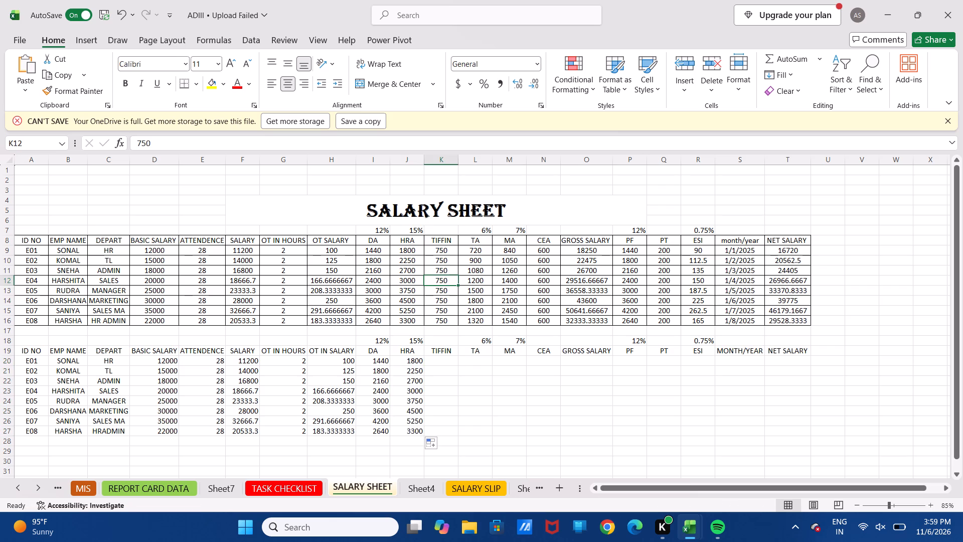
left_click(439, 361)
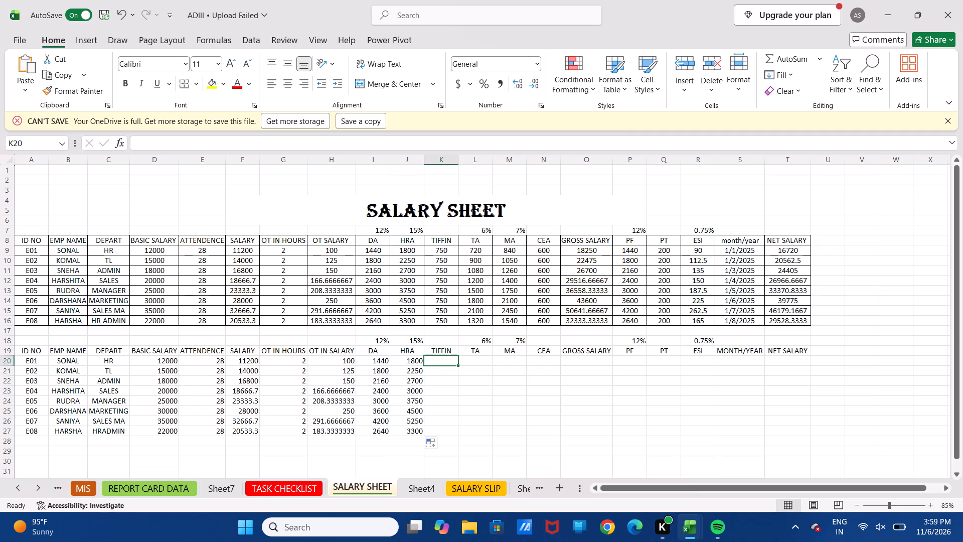
type("750")
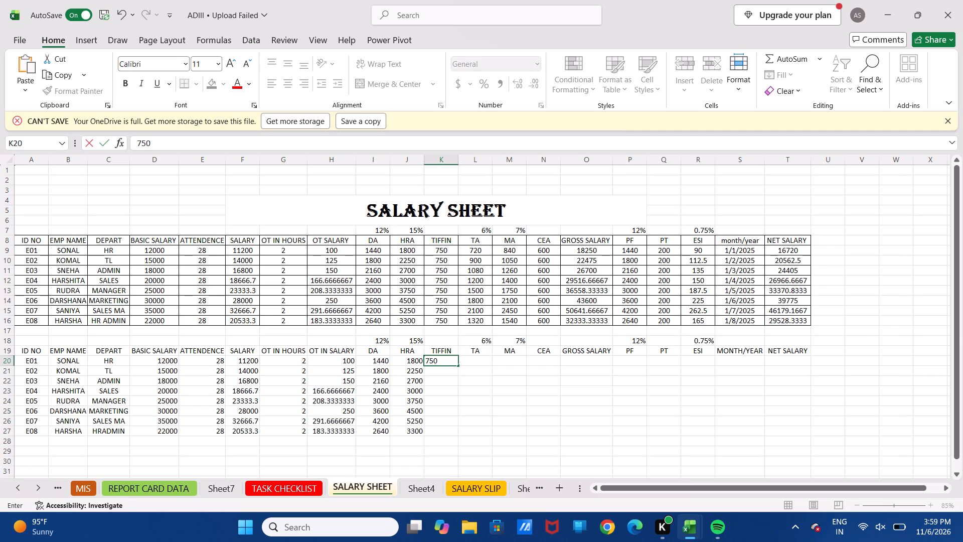
key("Down")
type("750")
key("Down")
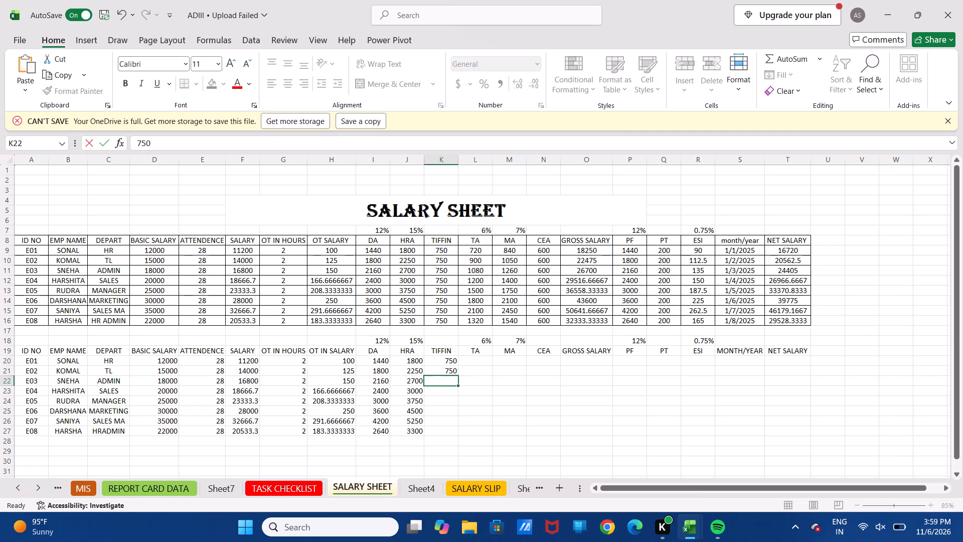
type("750")
key("Down")
type("75")
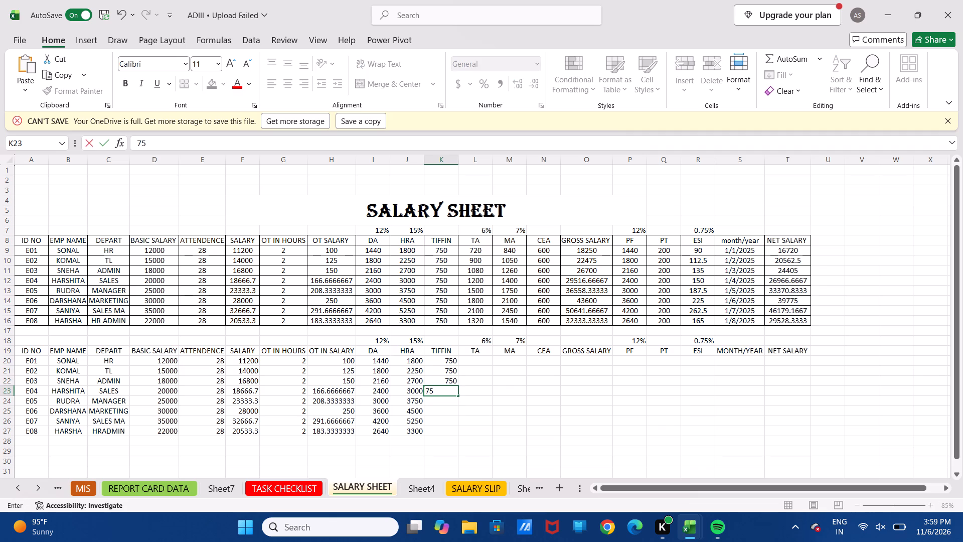
key("0")
key("Down")
type("750")
key("Down")
type("750")
key("Down")
type("750")
key("Down")
type("750")
key("Down")
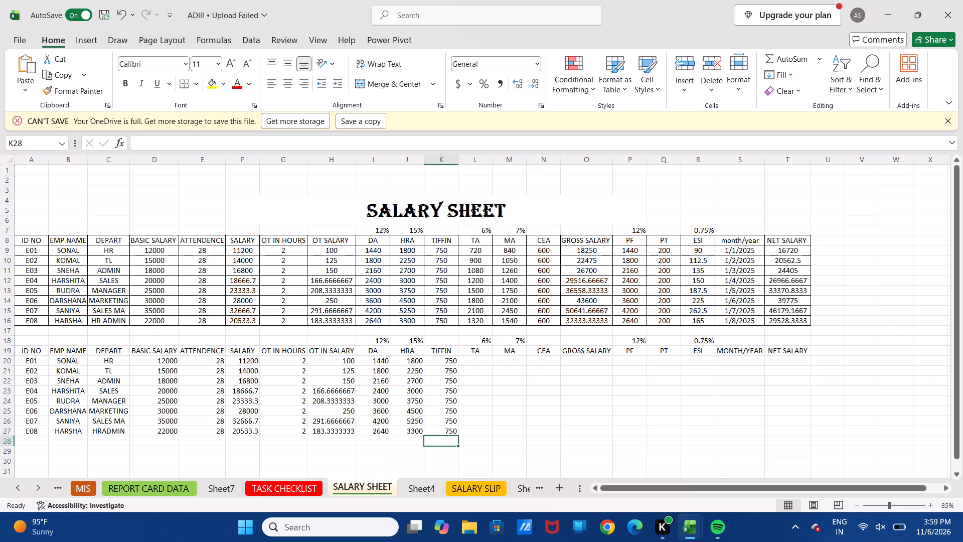
Enter the formula =D20*6% in cell L20 of the new TA column and fill it down to L27.
key("Right")
key("Up")
key("Up")
key("Up")
key("Up")
key("Up")
key("Up")
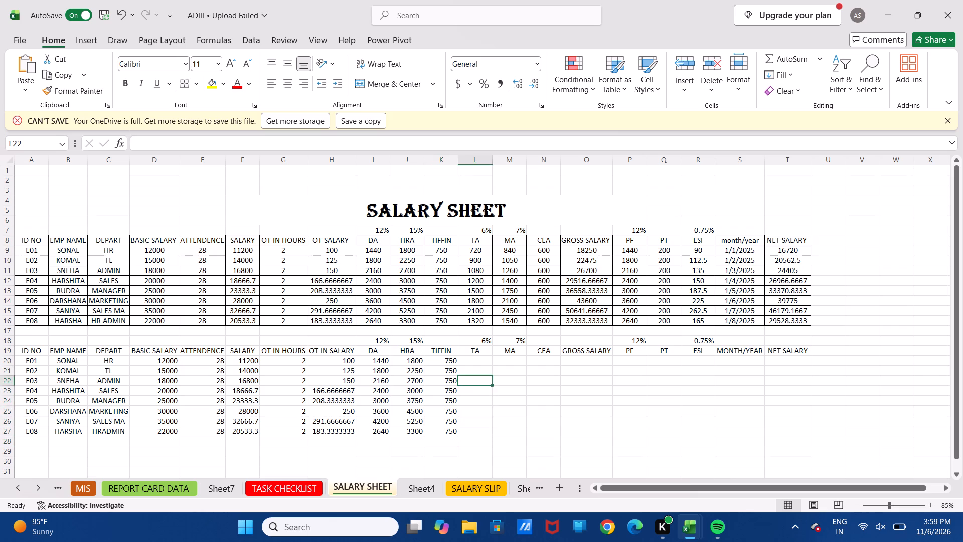
key("Up")
key("Up")
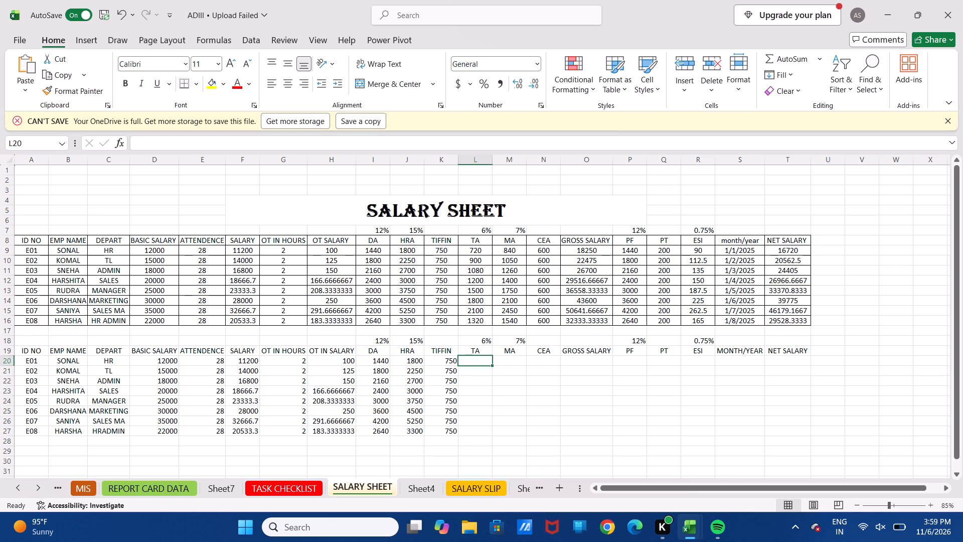
left_click(477, 252)
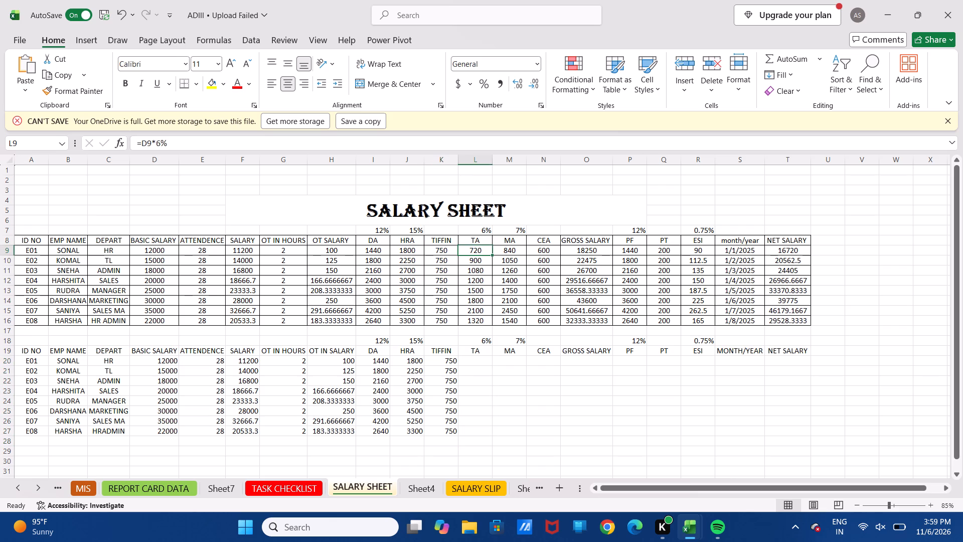
left_click(480, 359)
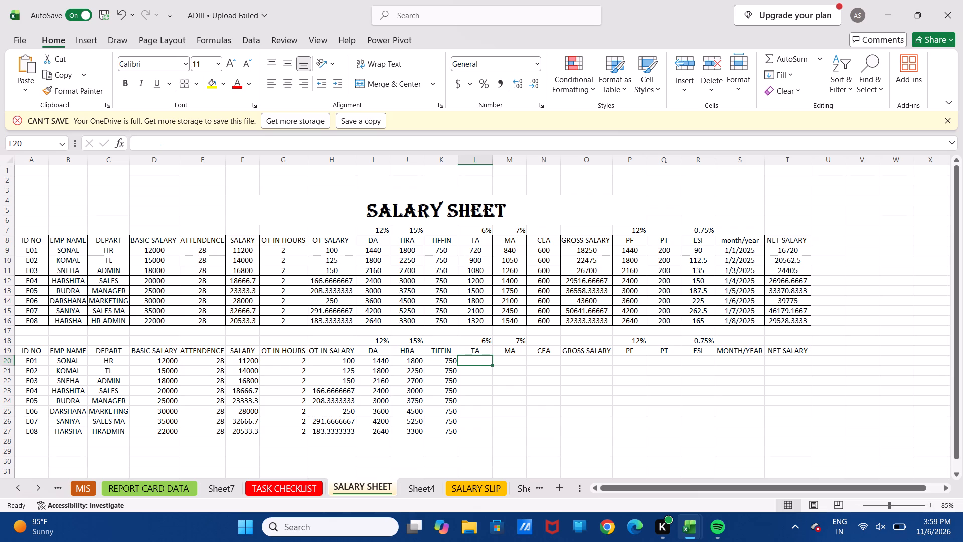
key("equal")
key("Left")
key("Left")
key("Left")
key("Left")
key("Left")
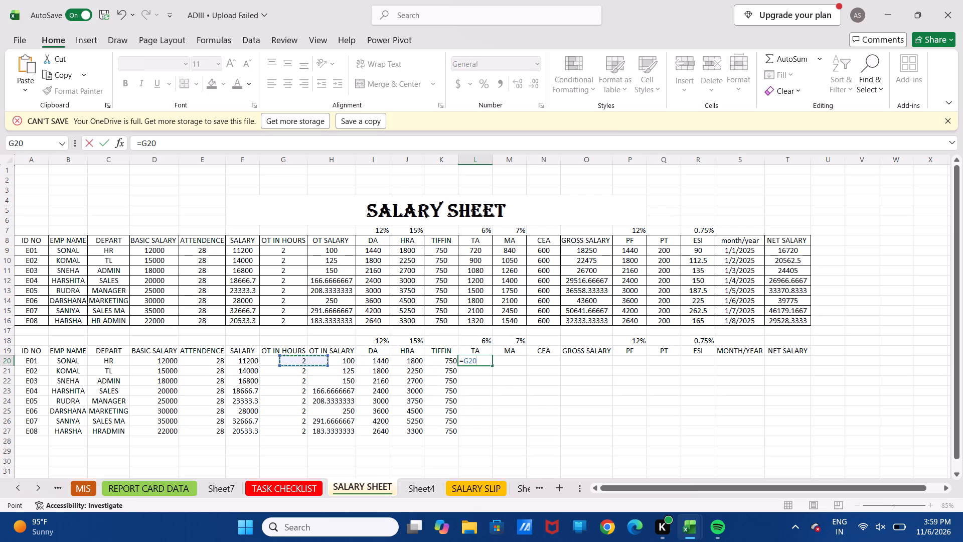
key("Left")
key("Left")
key("Left")
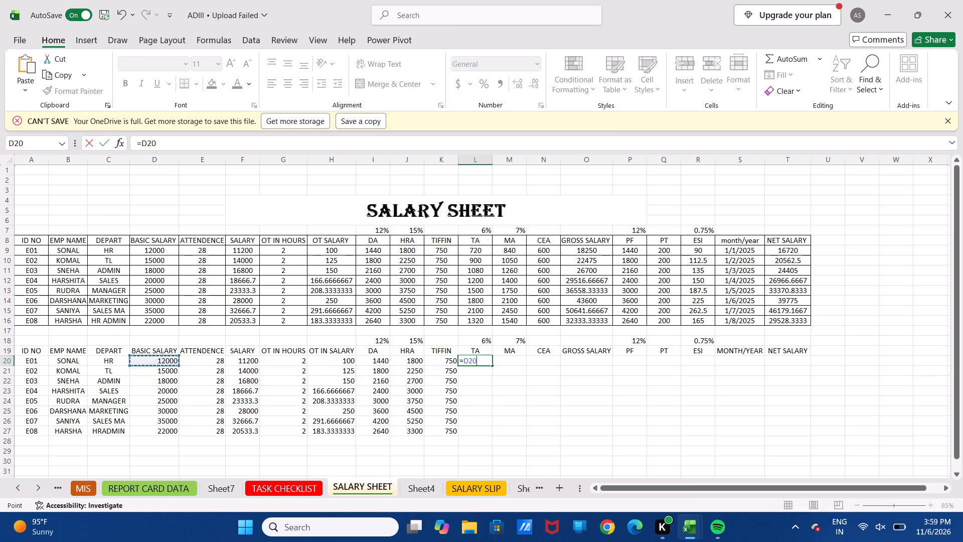
key("asterisk")
key("6")
key("shift+percent")
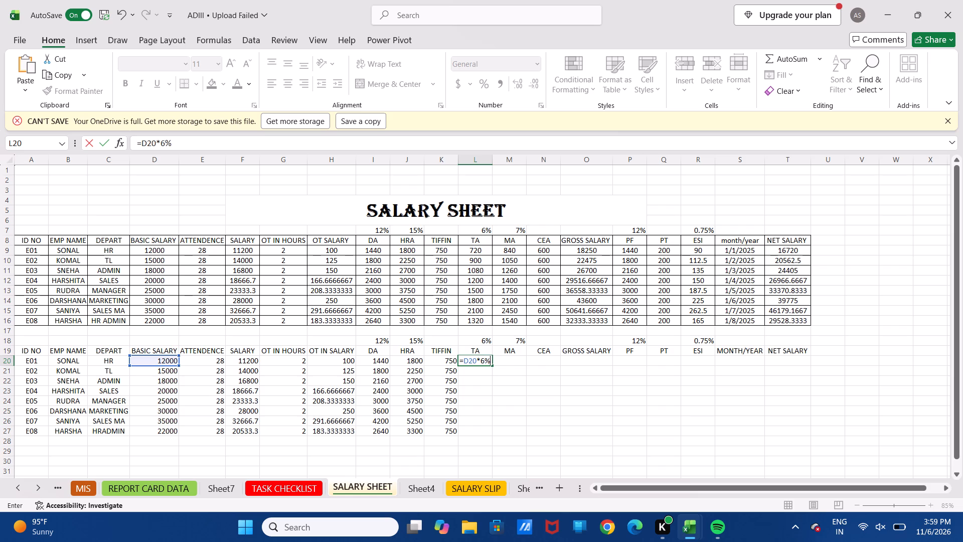
key("Return")
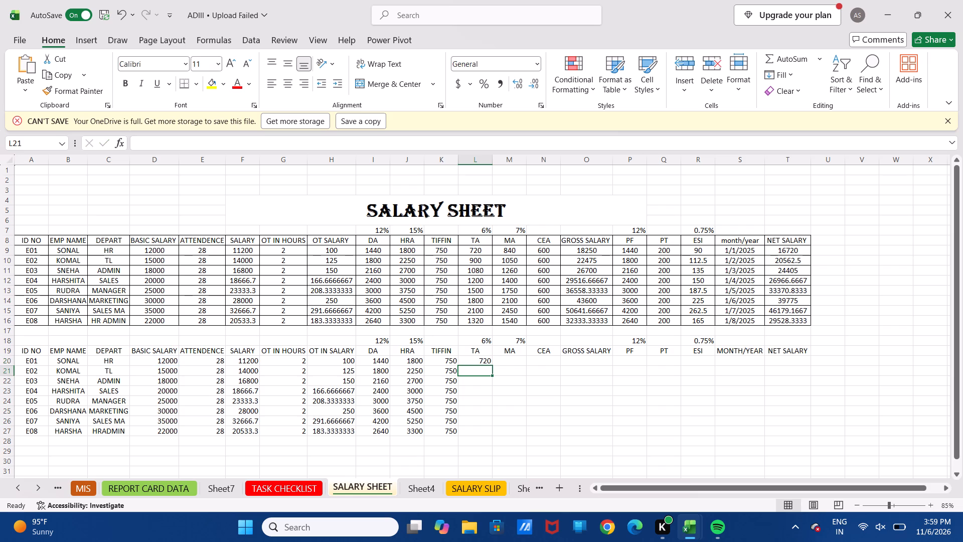
left_click(491, 365)
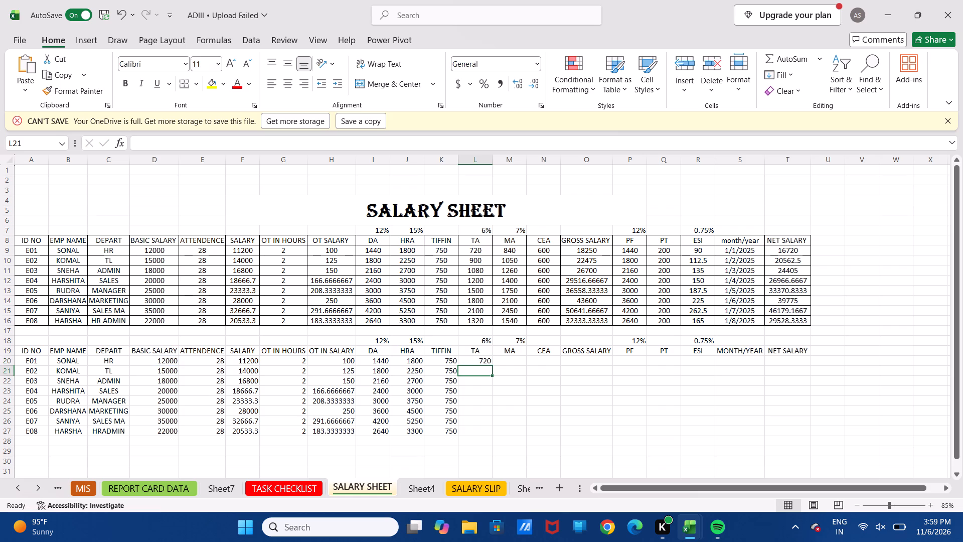
left_click(485, 363)
double_click(491, 364)
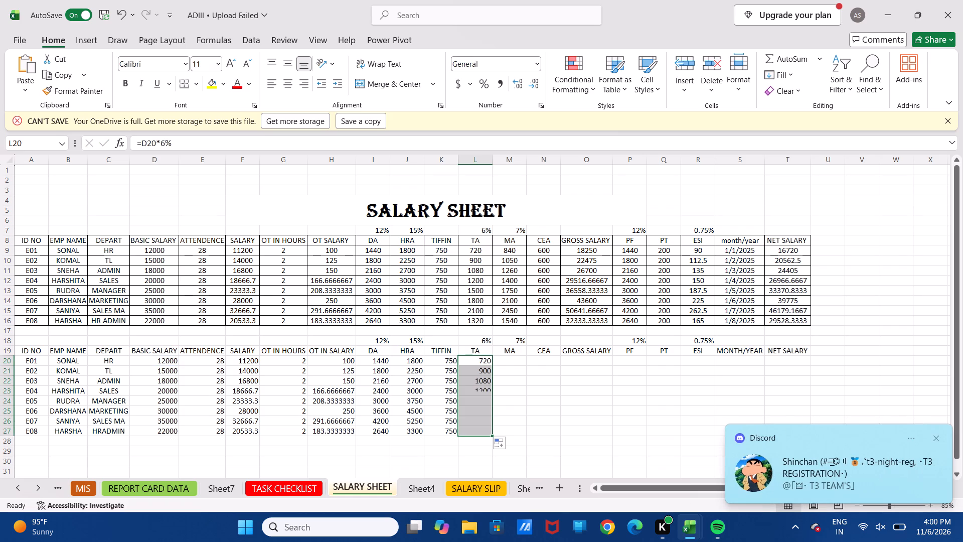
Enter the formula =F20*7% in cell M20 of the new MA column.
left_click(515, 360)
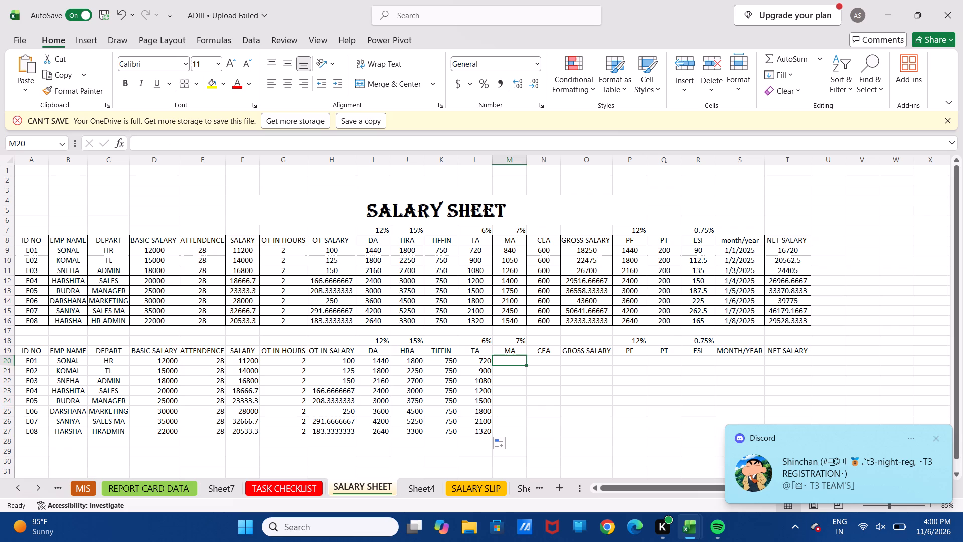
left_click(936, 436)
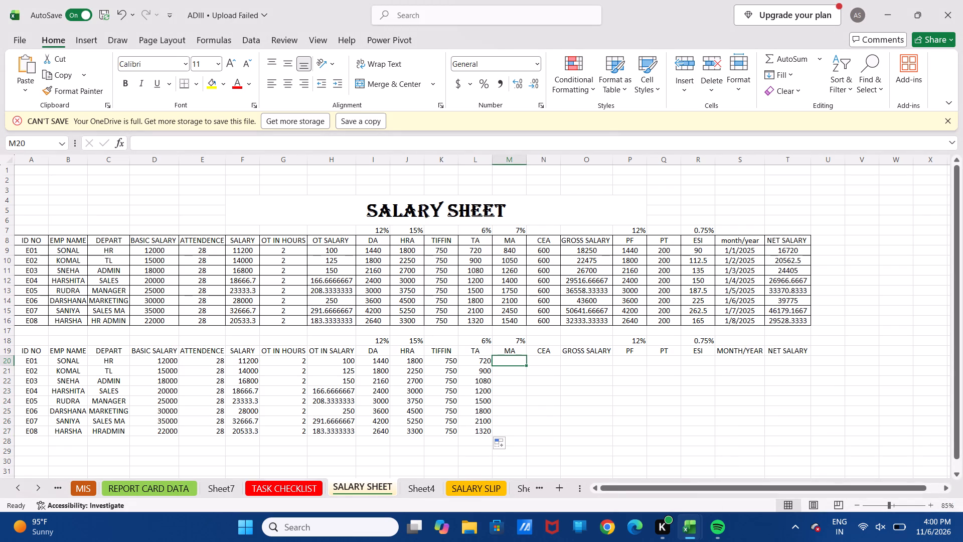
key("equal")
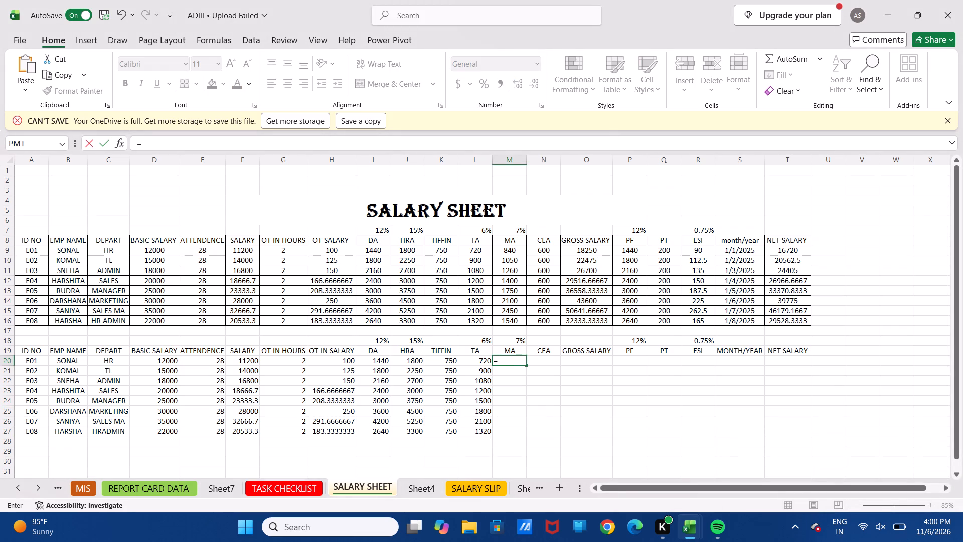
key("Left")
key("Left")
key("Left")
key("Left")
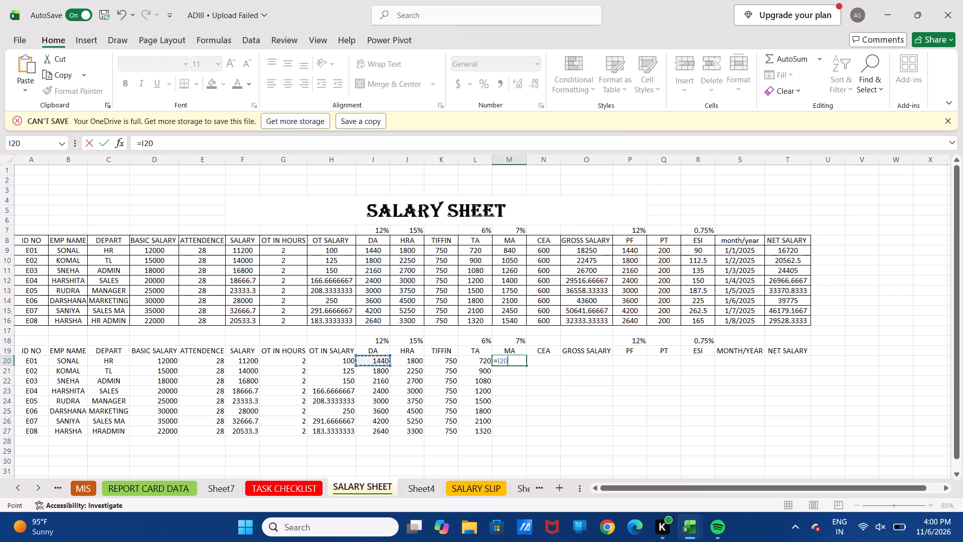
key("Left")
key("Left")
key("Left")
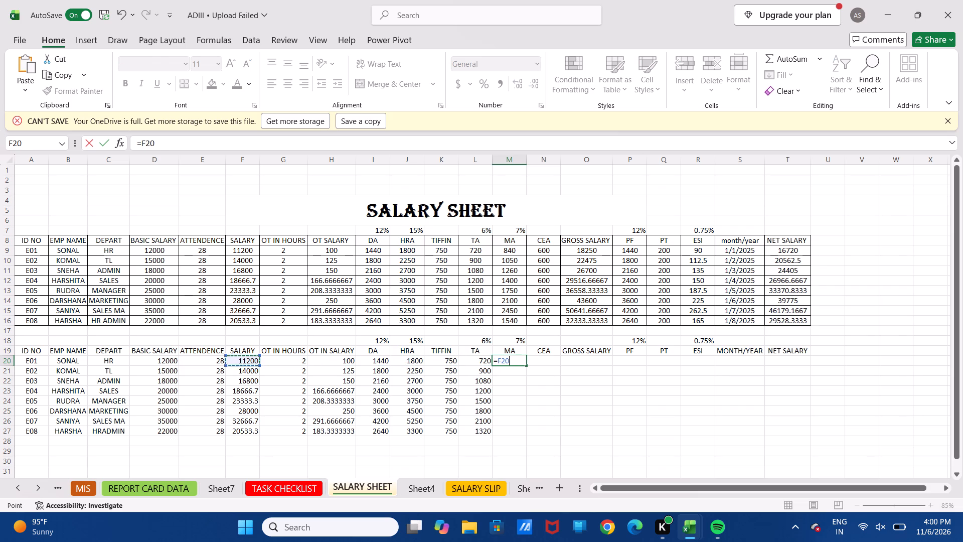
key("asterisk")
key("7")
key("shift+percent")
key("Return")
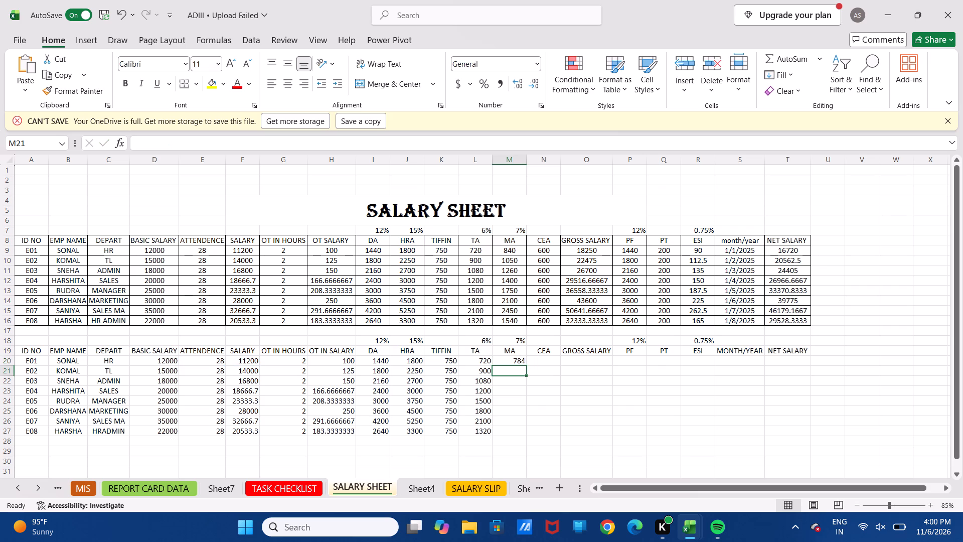
Check the original MA formula in M9, replace cell M20's formula with =D20*7%, and fill it down to M27.
left_click(514, 253)
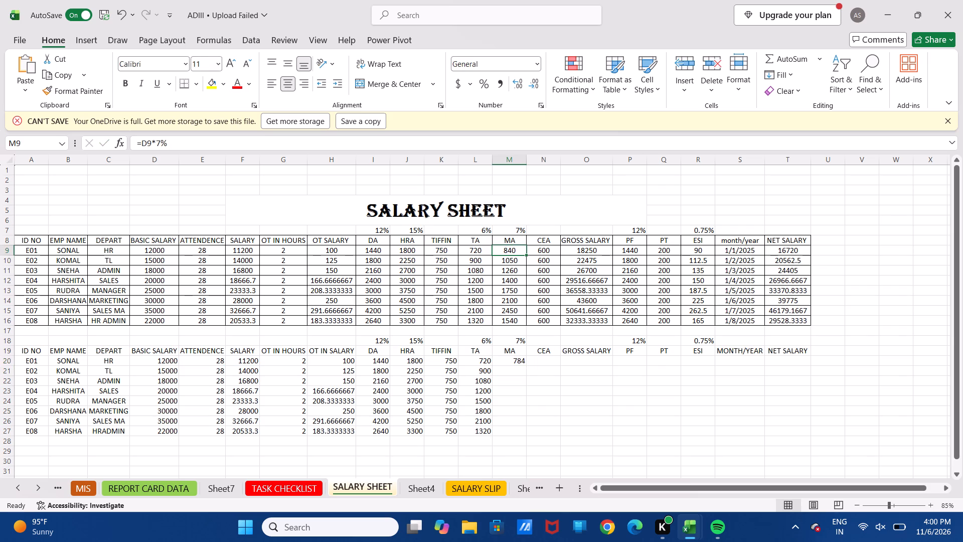
left_click(517, 361)
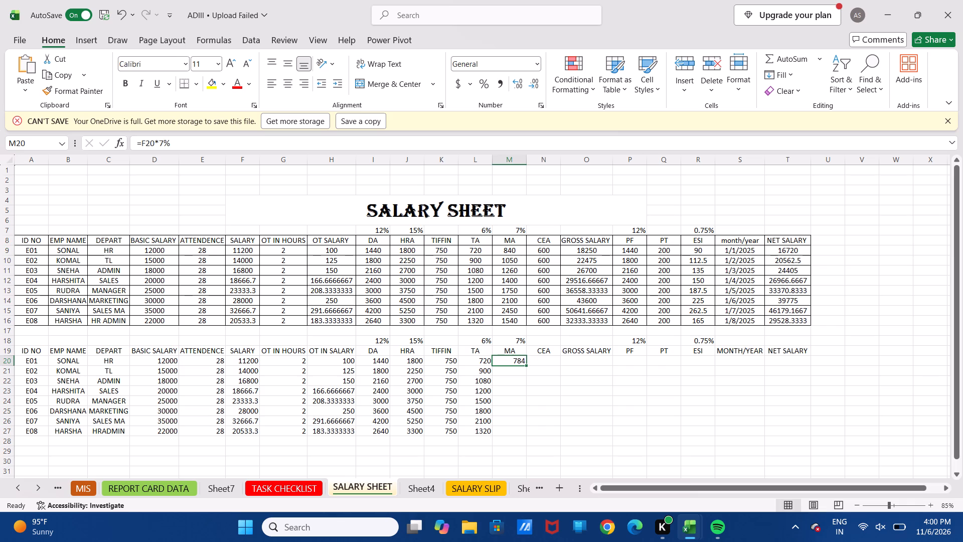
key("BackSpace")
key("BackSpace")
key("equal")
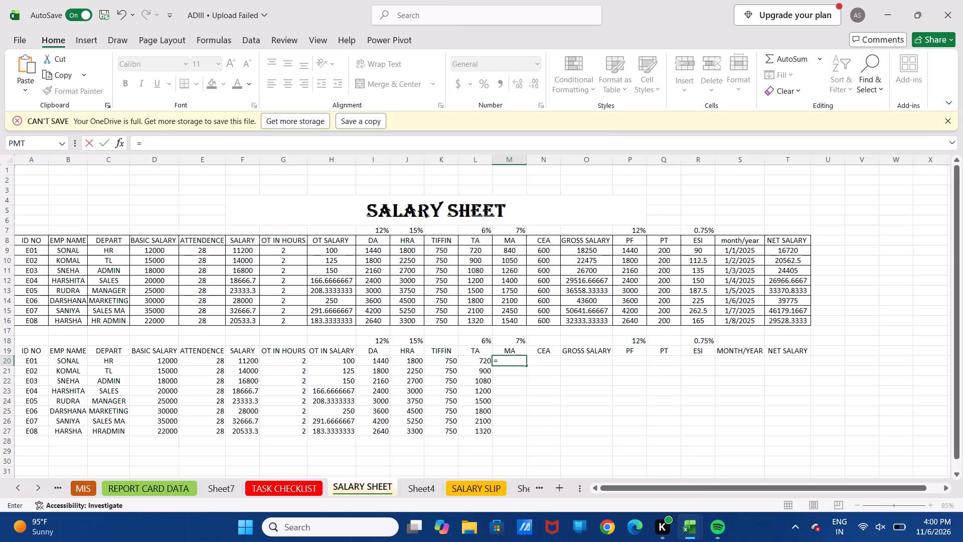
key("Left")
key("Left")
key("Left")
key("Left")
key("Left")
key("Left")
key("Left")
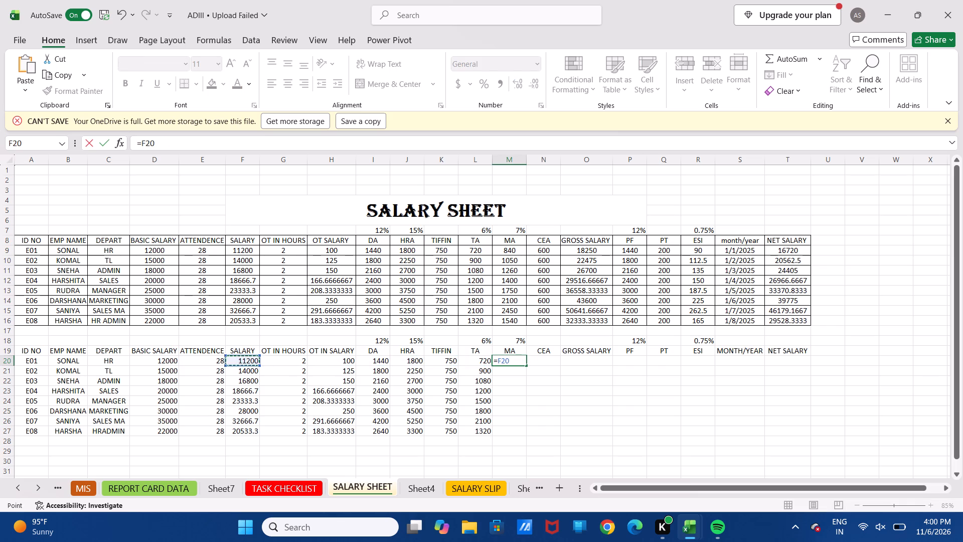
key("Left")
key("Left")
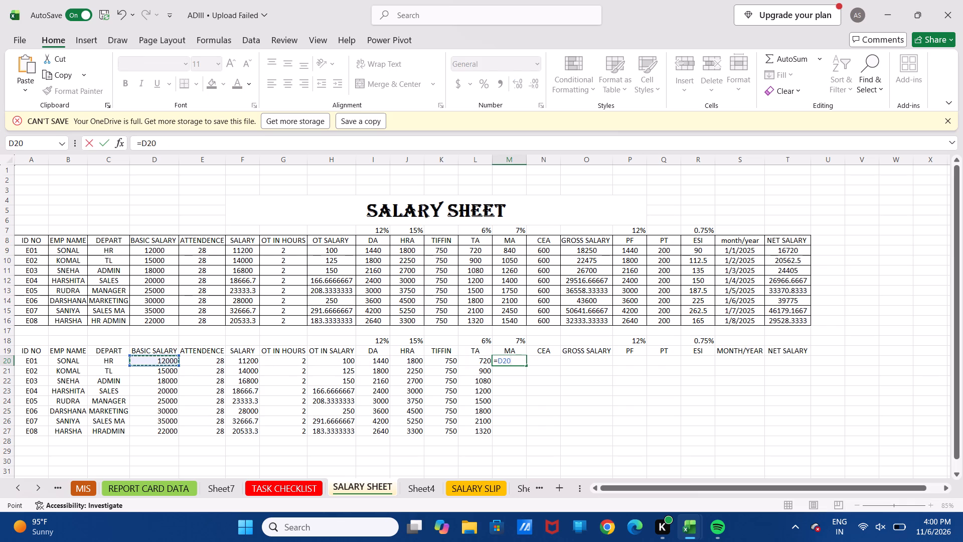
key("asterisk")
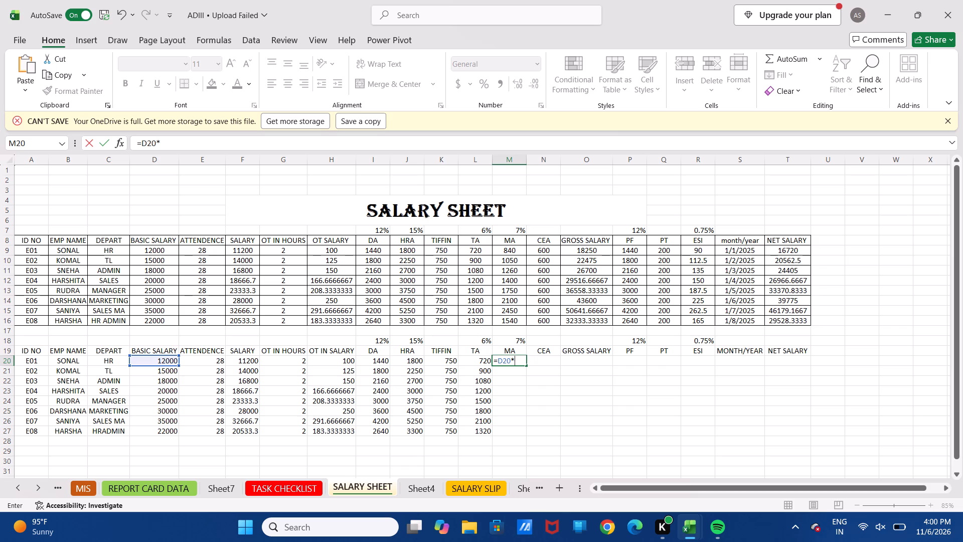
key("7")
key("shift+percent")
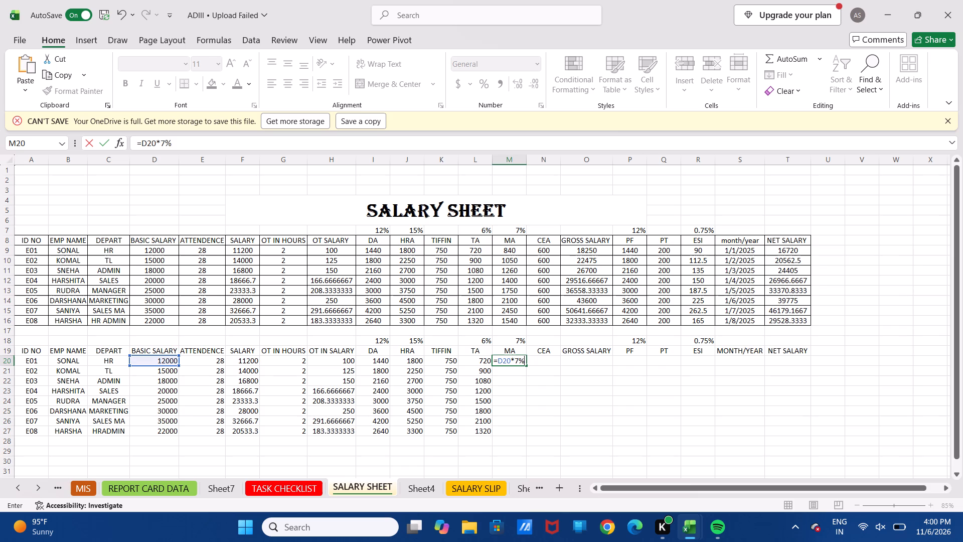
key("Return")
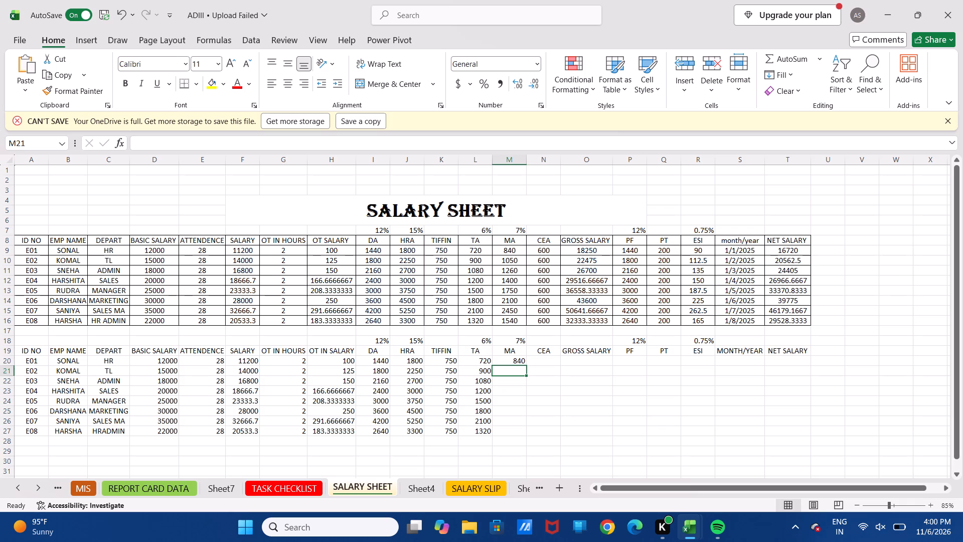
left_click(514, 362)
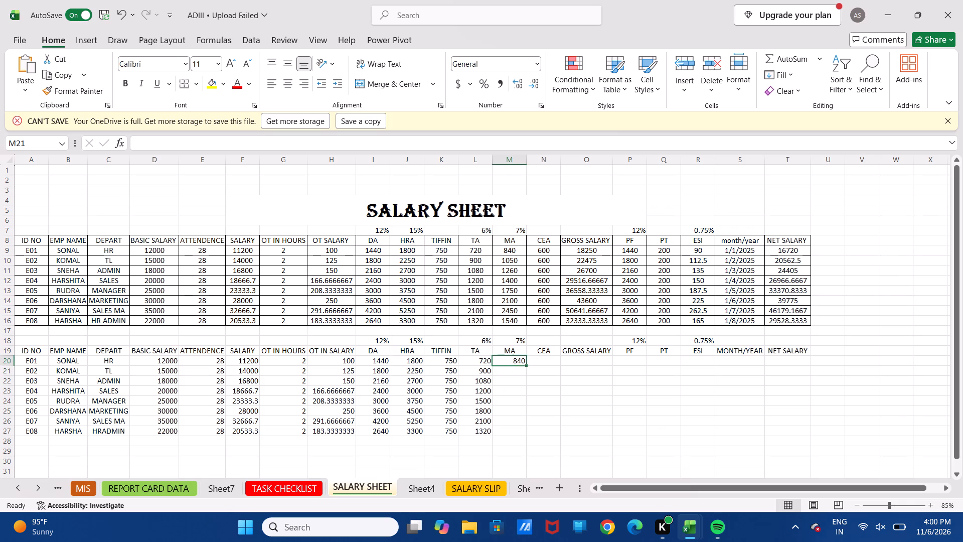
double_click(526, 365)
left_click(567, 366)
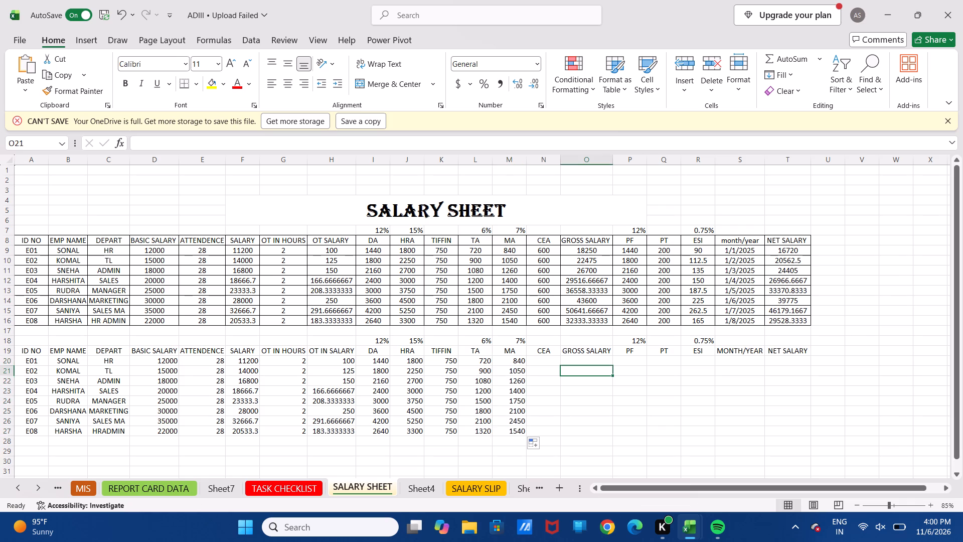